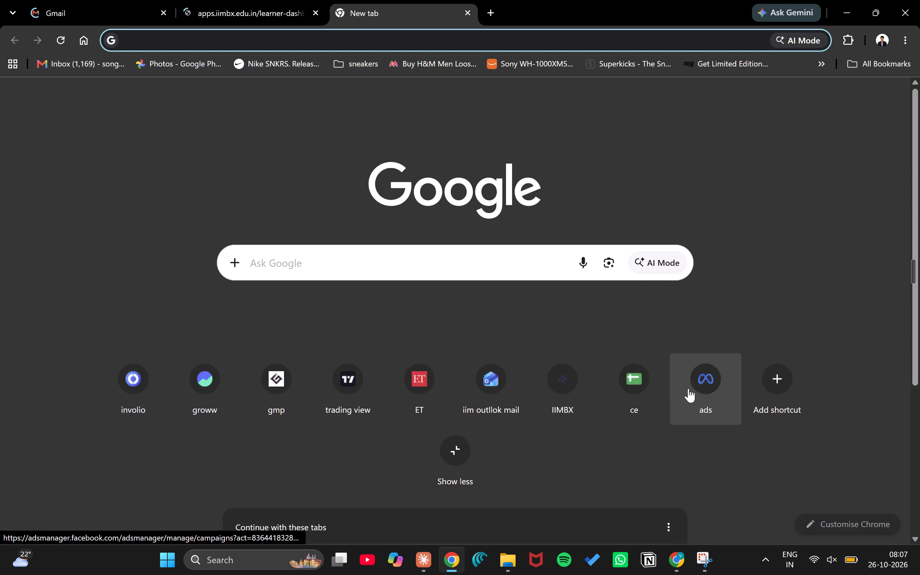
# Open the Meta Ads Manager campaigns page from the saved ads shortcut.
pyautogui.click(688, 389)
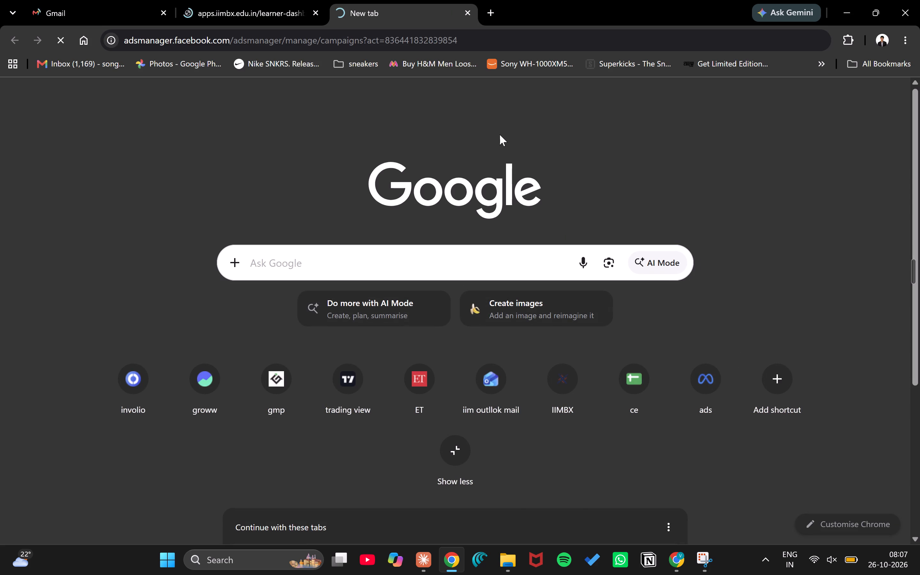
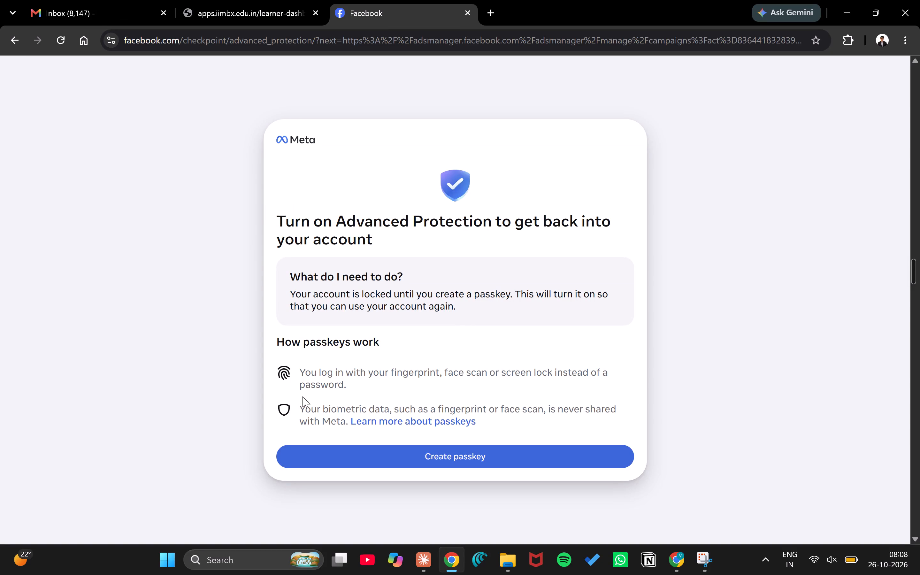
# Start creating a passkey to turn on Advanced Protection for the locked Meta account.
pyautogui.scroll(-2, 391, 401)
pyautogui.click(403, 463)
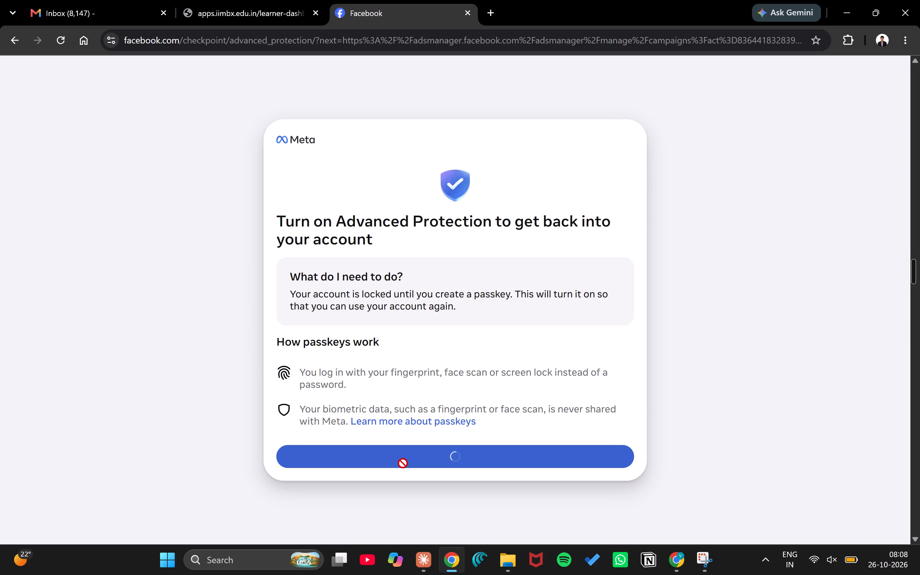
# Switch to the already open IIMBx learner dashboard page.
pyautogui.click(268, 0)
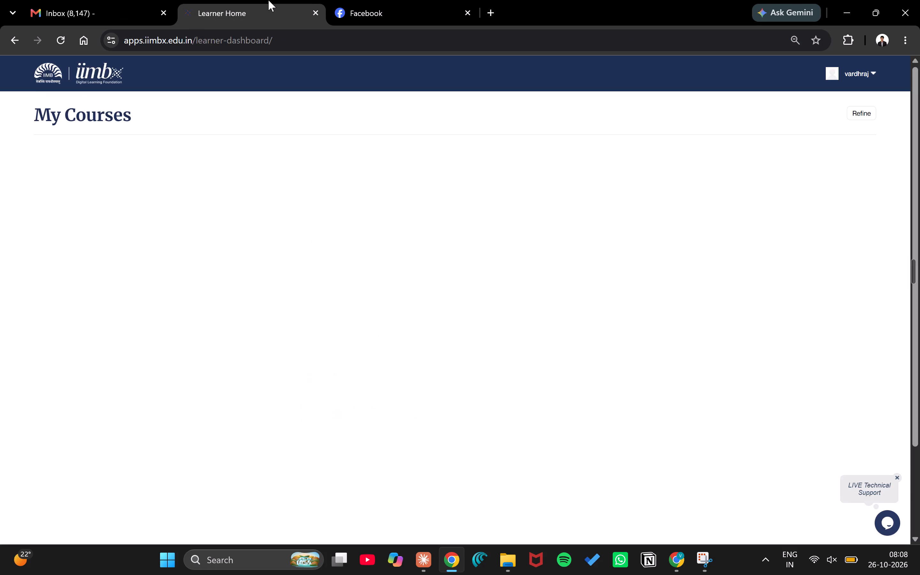
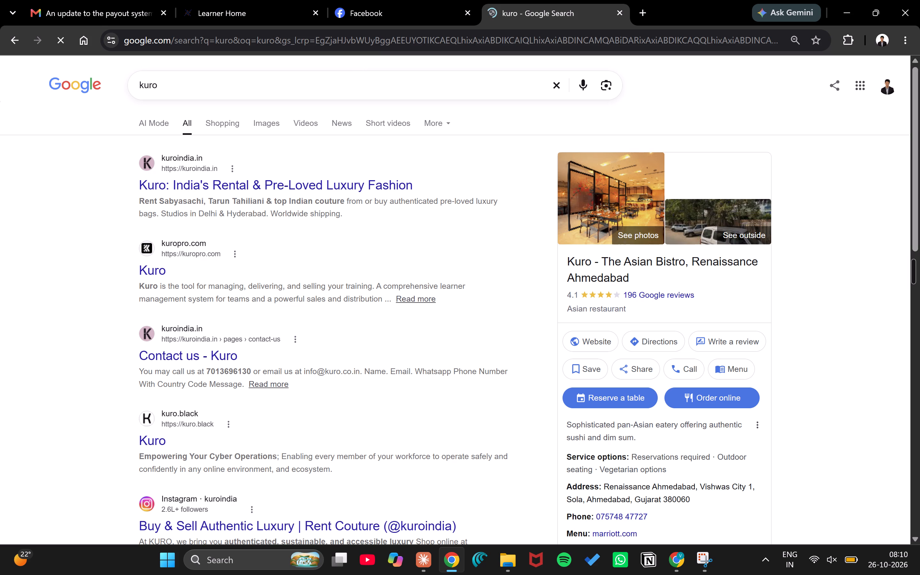
# Refine the existing Google search for kuro to "kuro funding news" and run it.
pyautogui.click(336, 80)
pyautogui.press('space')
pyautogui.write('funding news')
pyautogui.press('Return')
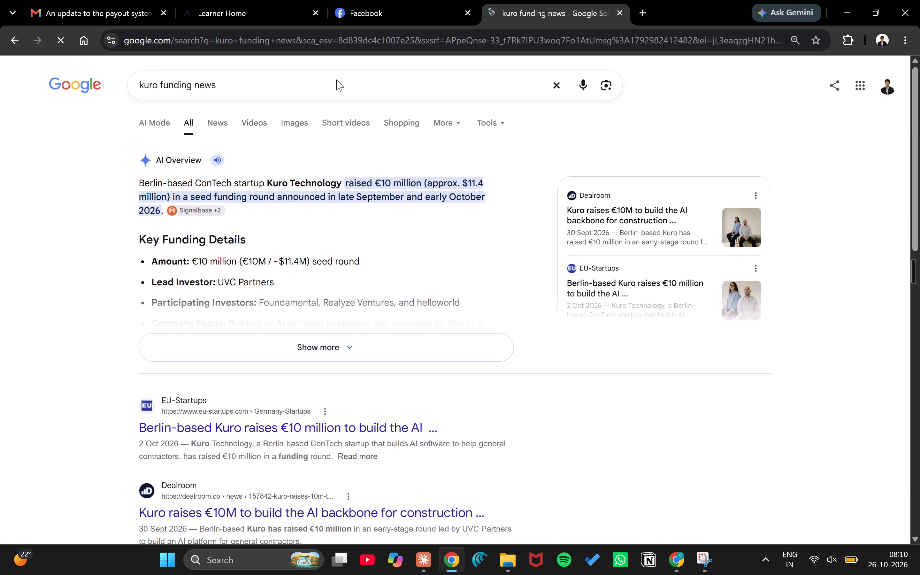
# Look through the search results for coverage of Kuro's funding round.
pyautogui.scroll(-1, 340, 325)
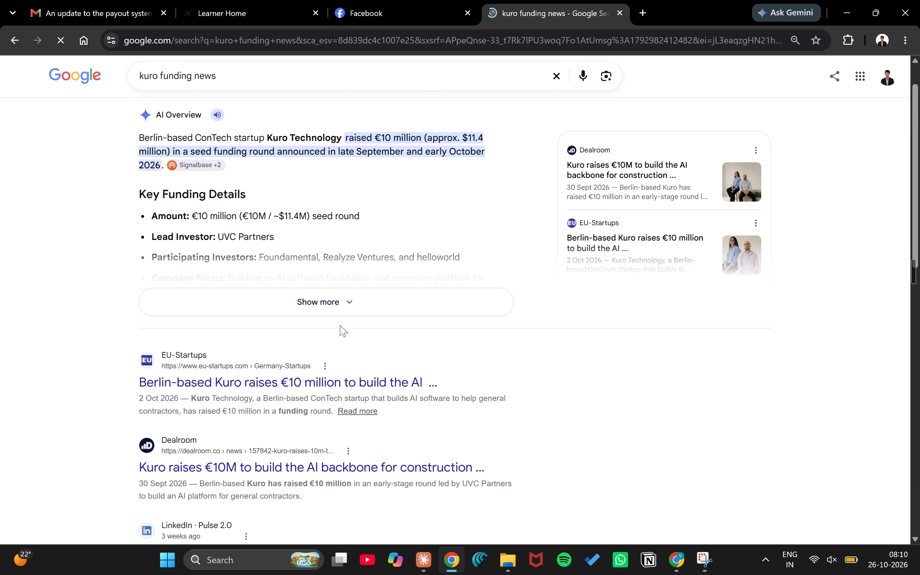
pyautogui.scroll(-2, 349, 383)
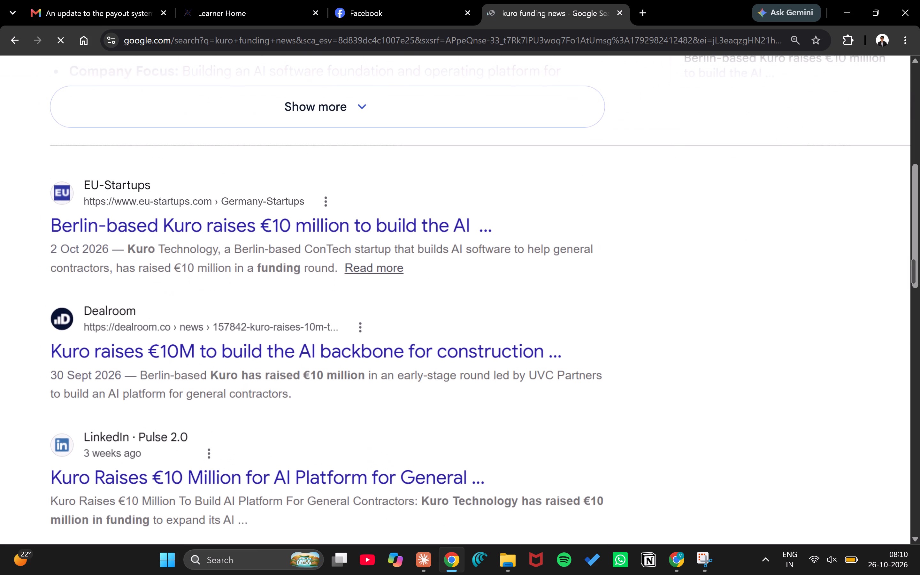
pyautogui.scroll(-2, 377, 370)
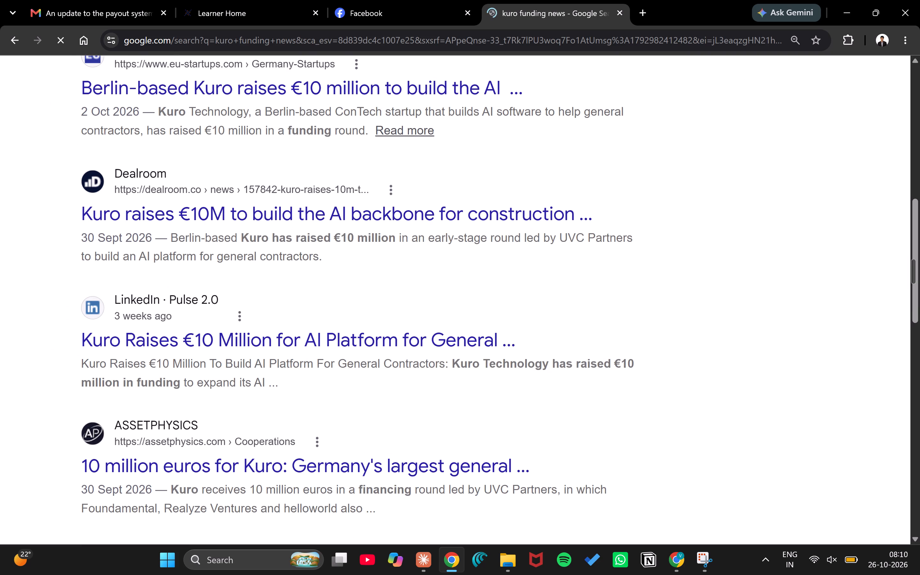
pyautogui.scroll(-3, 346, 384)
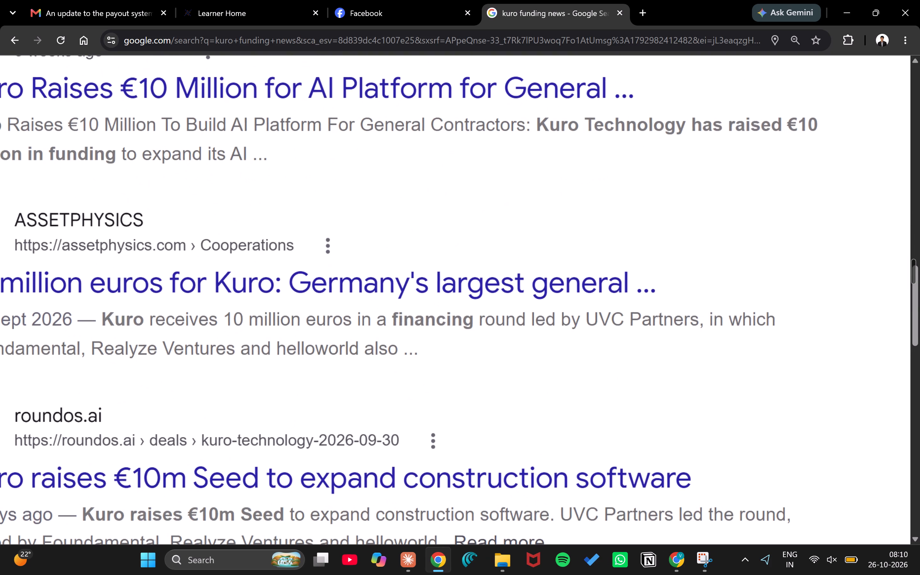
pyautogui.hscroll(1, 298, 345)
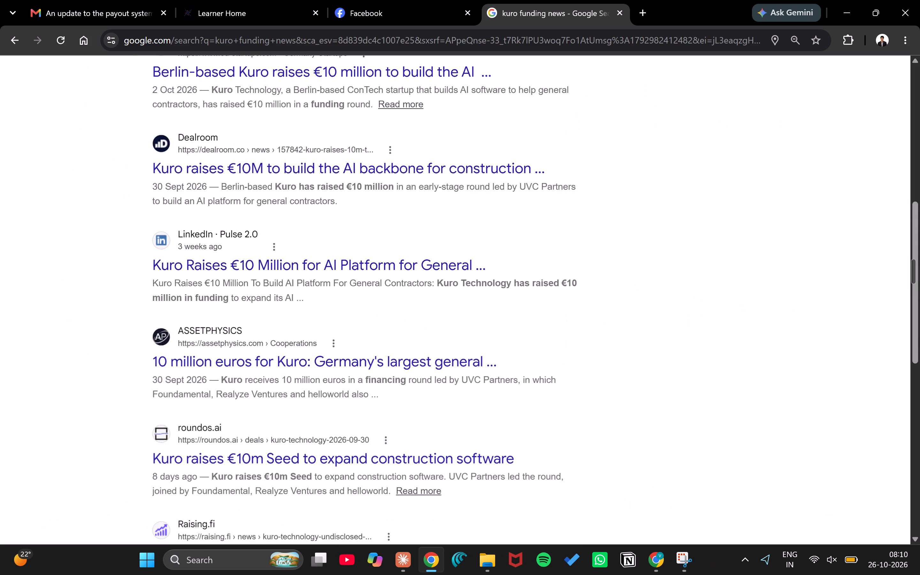
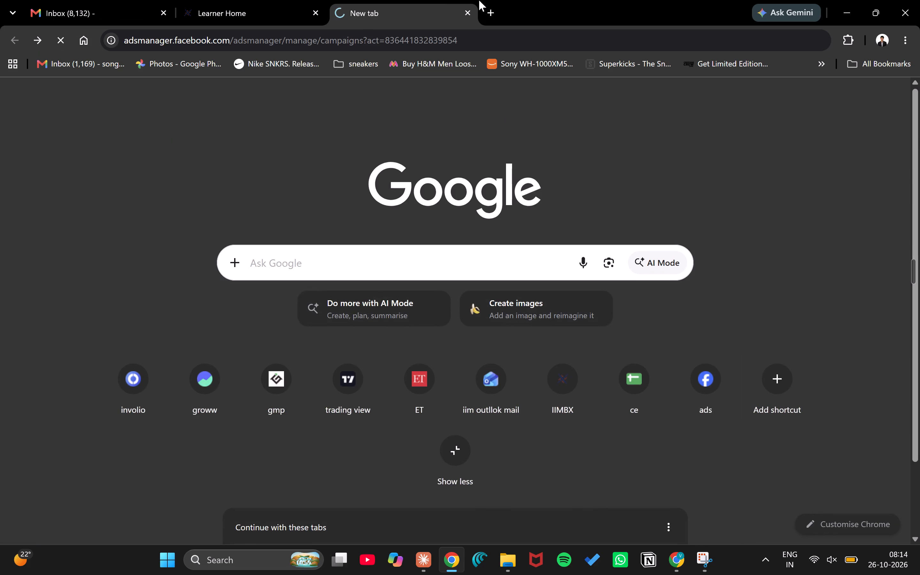
# Open the Advanced Statistics for Business course from the IIMBx learner dashboard.
pyautogui.click(237, 2)
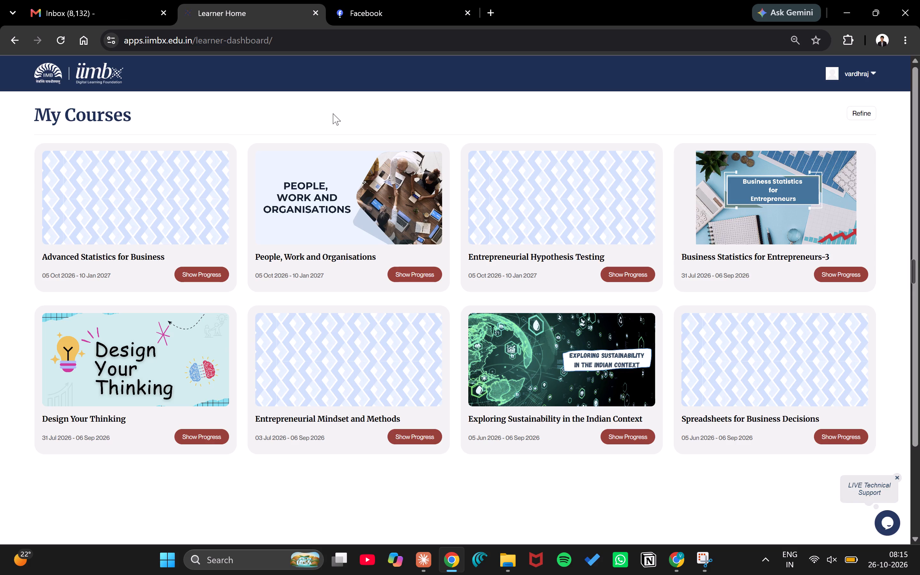
pyautogui.click(165, 203)
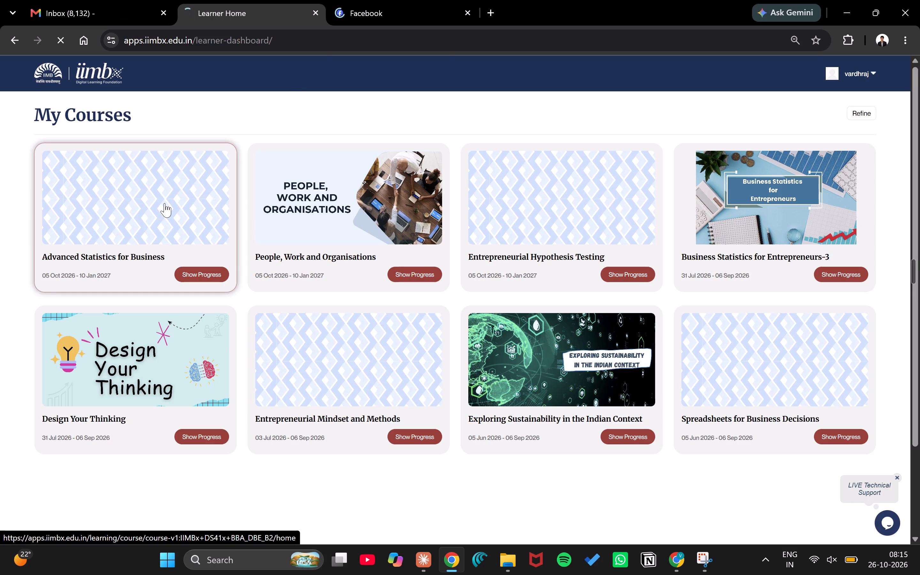
# Return to the Facebook page for Ads Manager to check its loading.
pyautogui.click(432, 0)
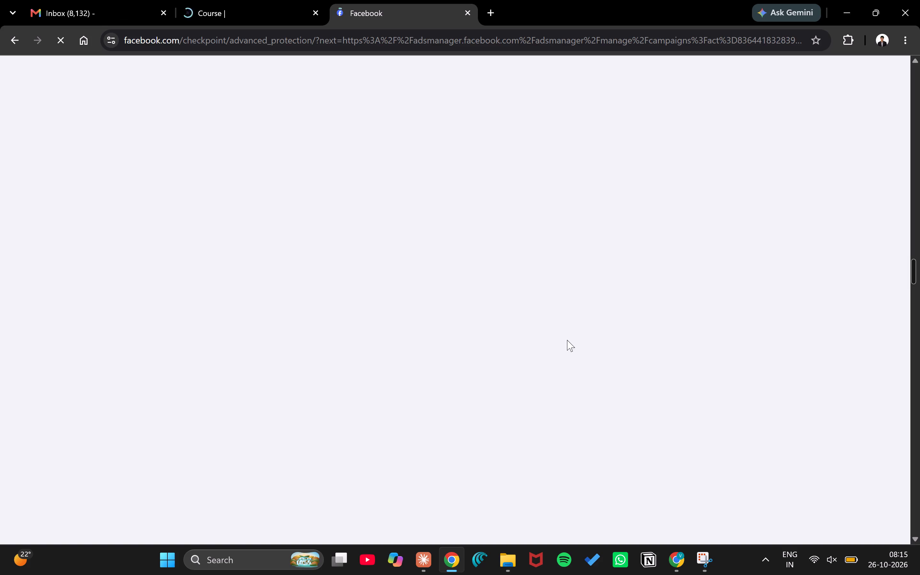
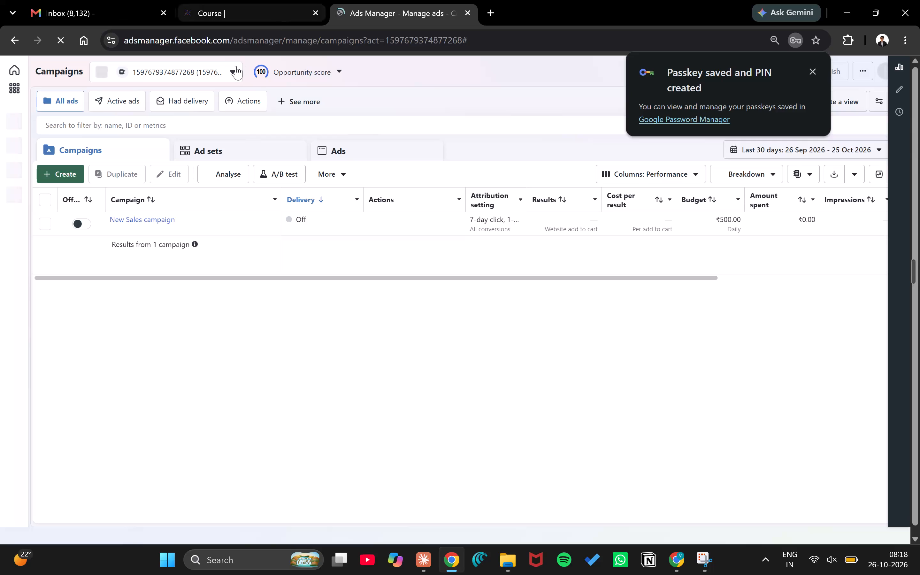
# Open the ad account selector for the Campaigns overview in Ads Manager.
pyautogui.click(234, 68)
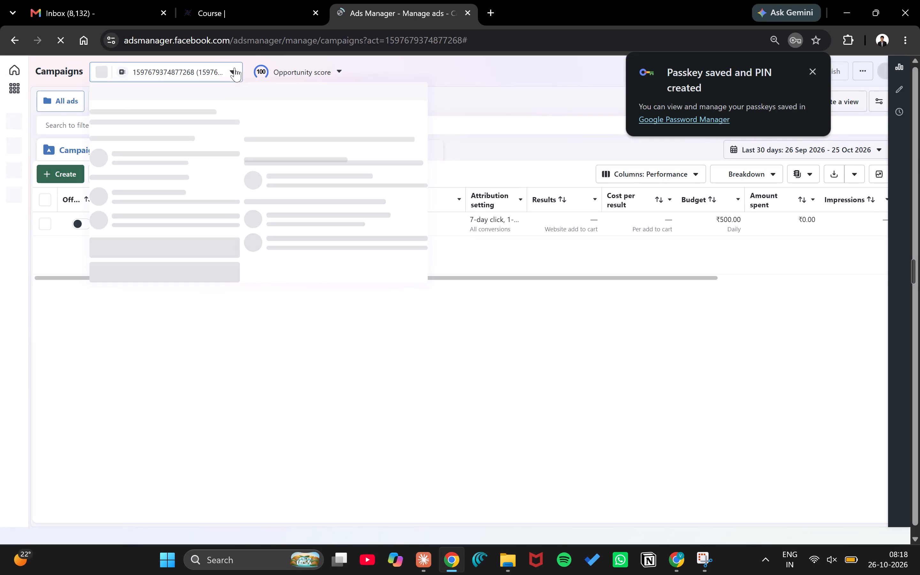
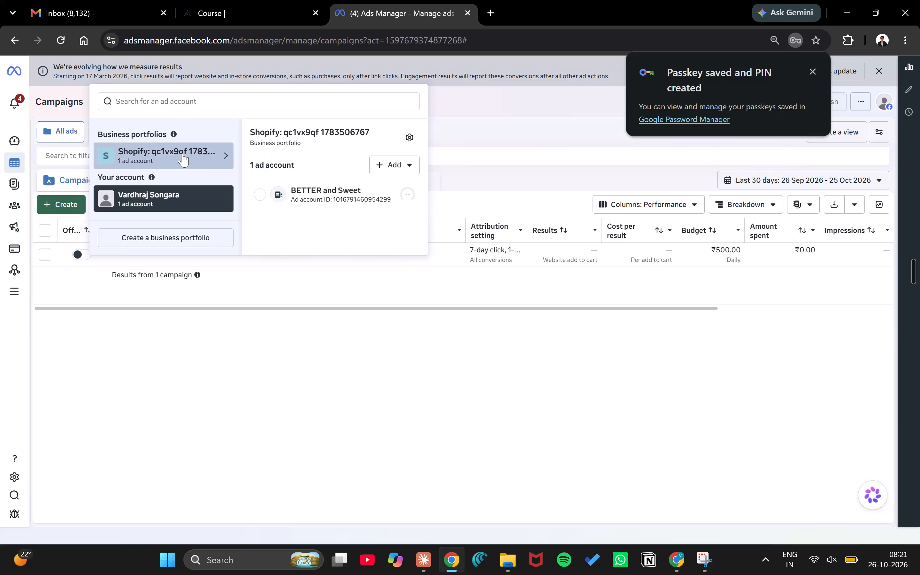
# Switch to the BETTER and Sweet ad account in the Shopify business portfolio.
pyautogui.click(296, 189)
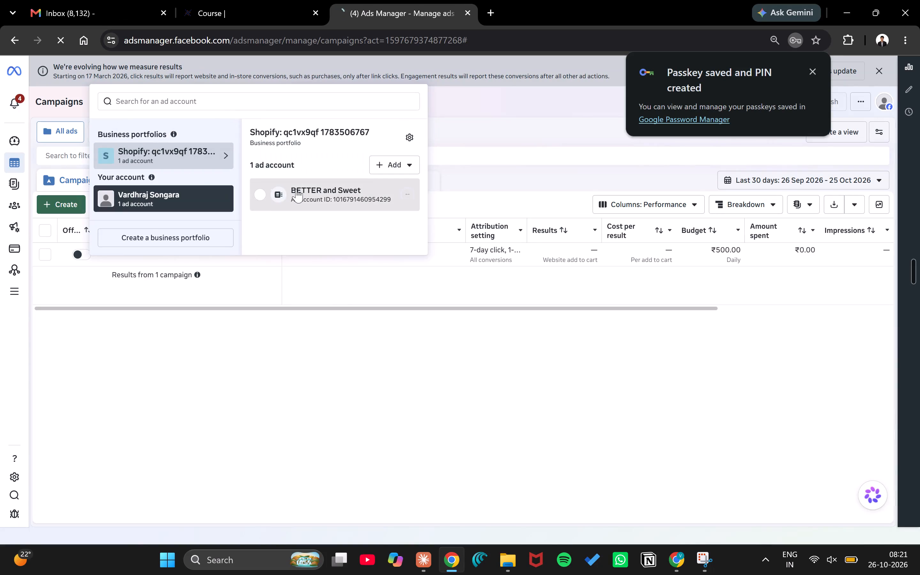
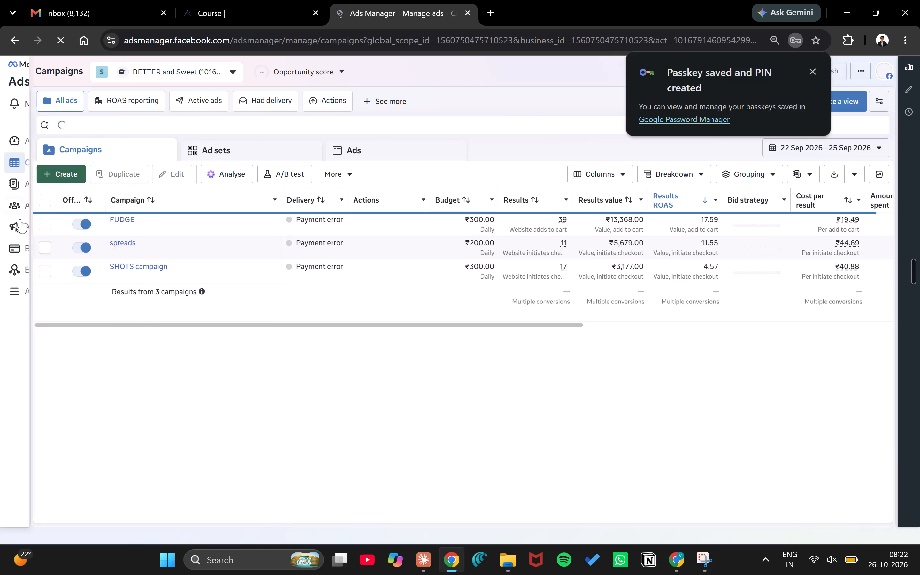
# Open the Audiences page for the BETTER and Sweet ad account.
pyautogui.click(49, 208)
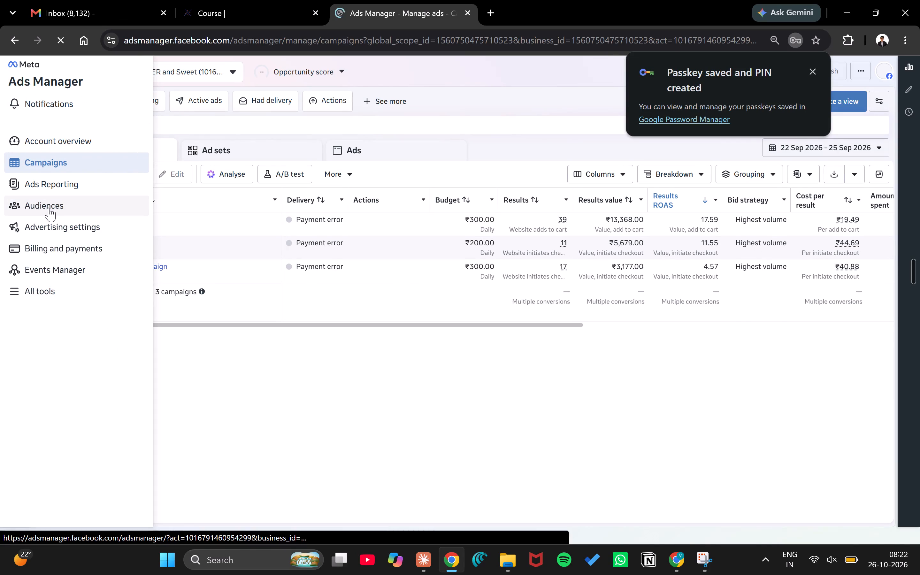
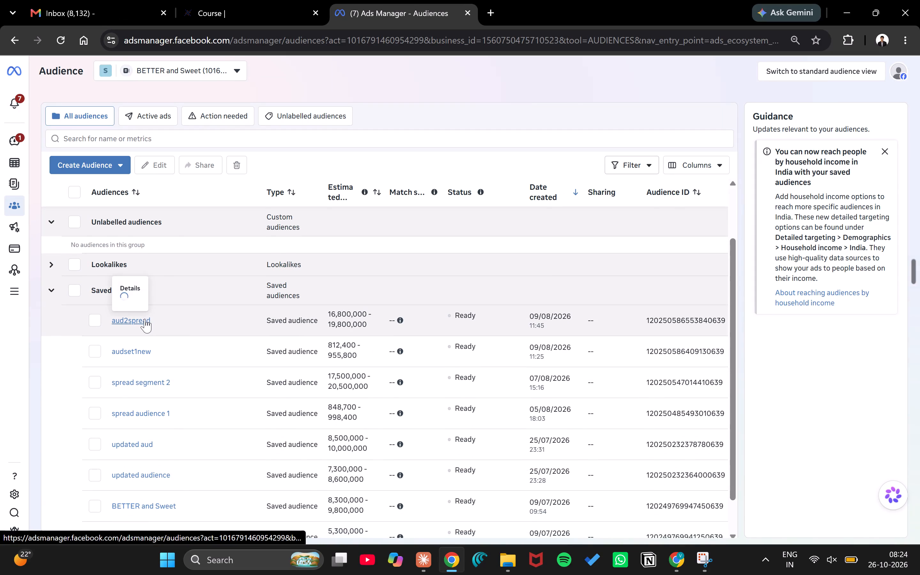
# Open the aud2spread saved audience, snip its saved audience details with Snipping Tool, and copy the snip.
pyautogui.click(145, 319)
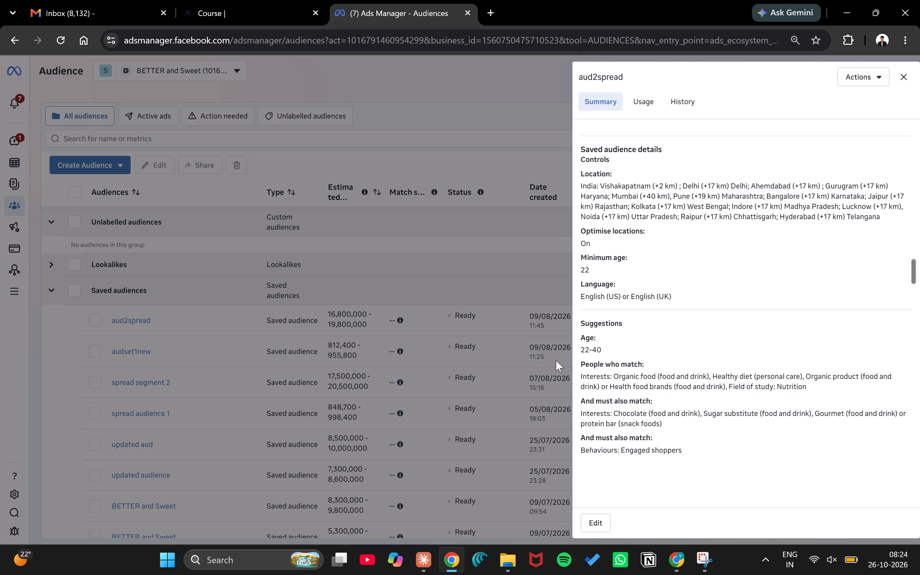
pyautogui.scroll(-1, 575, 366)
pyautogui.click(705, 549)
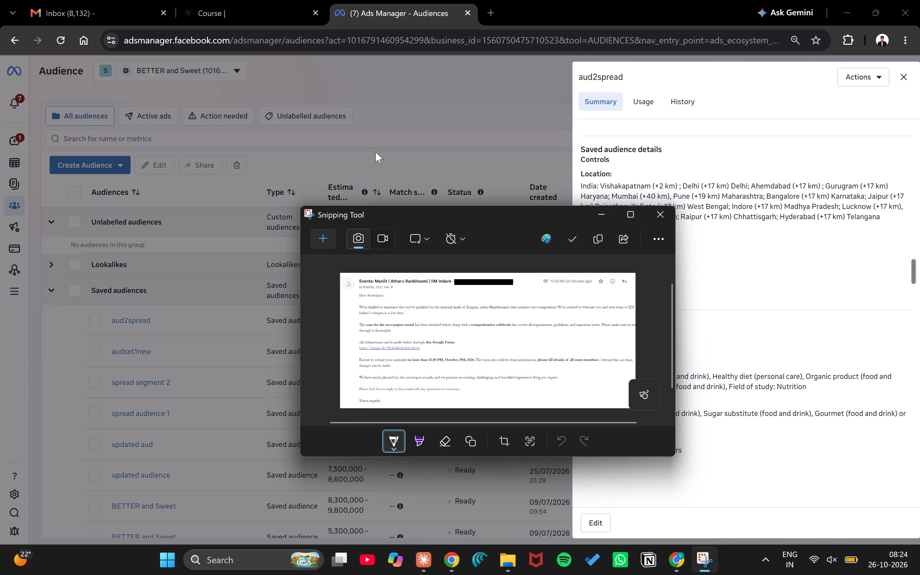
pyautogui.click(320, 230)
pyautogui.scroll(-1, 582, 153)
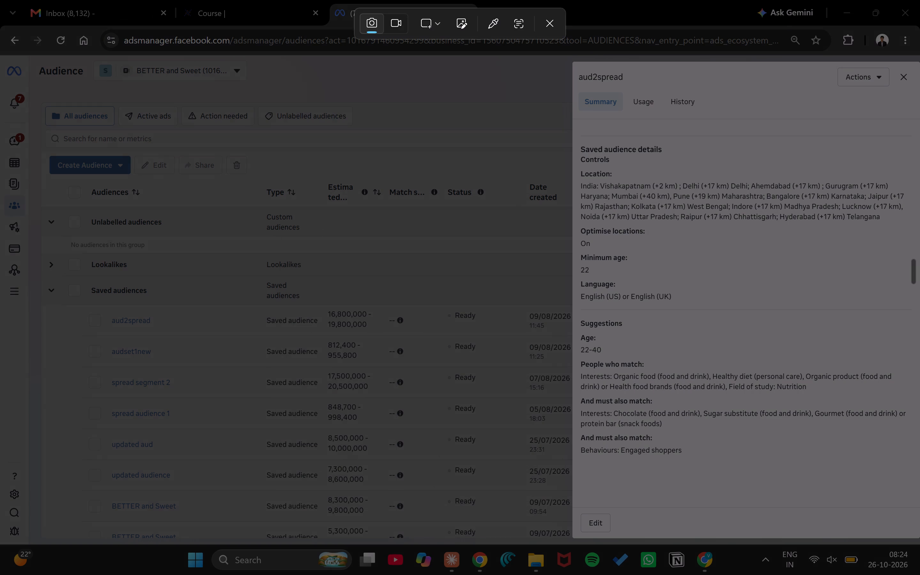
pyautogui.moveTo(572, 137); pyautogui.dragTo(908, 530)
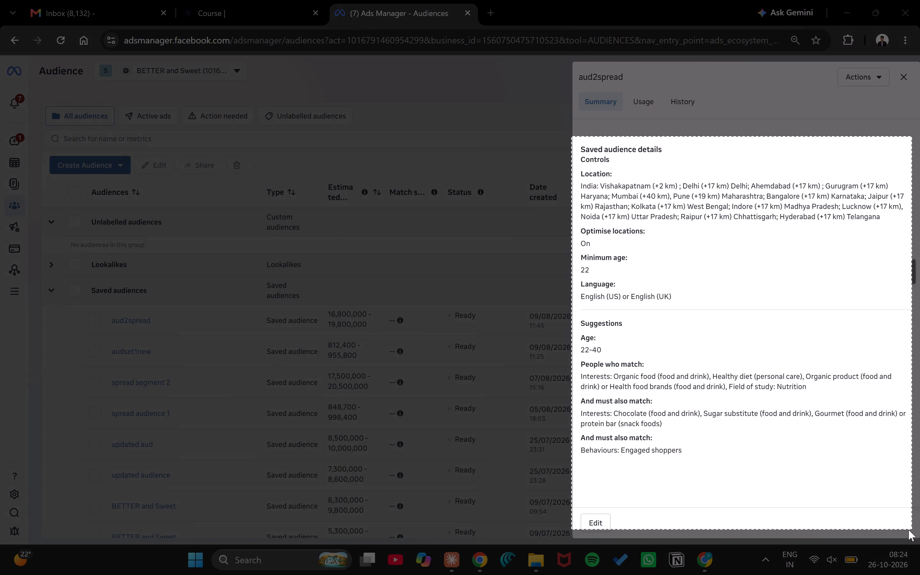
pyautogui.moveTo(908, 530); pyautogui.dragTo(914, 478)
pyautogui.click(914, 478)
pyautogui.scroll(-1, 914, 478)
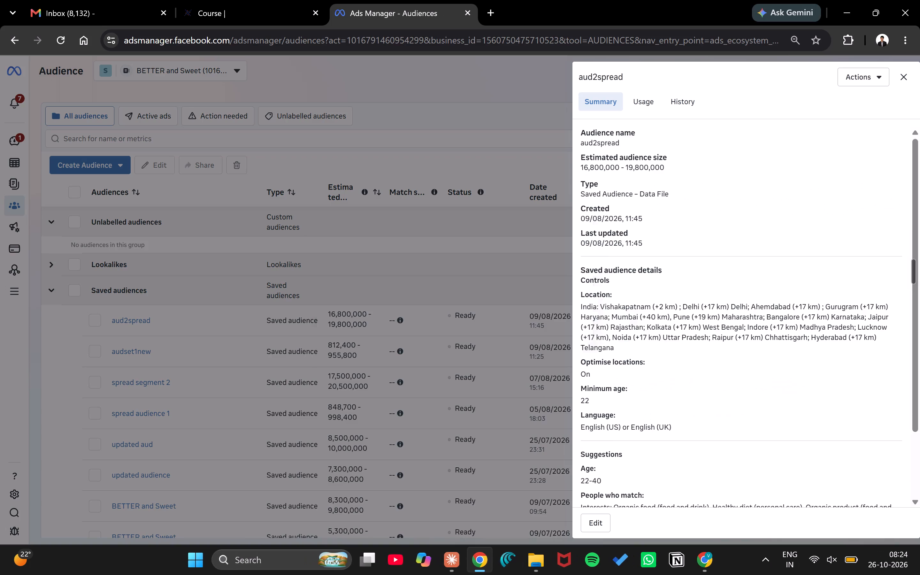
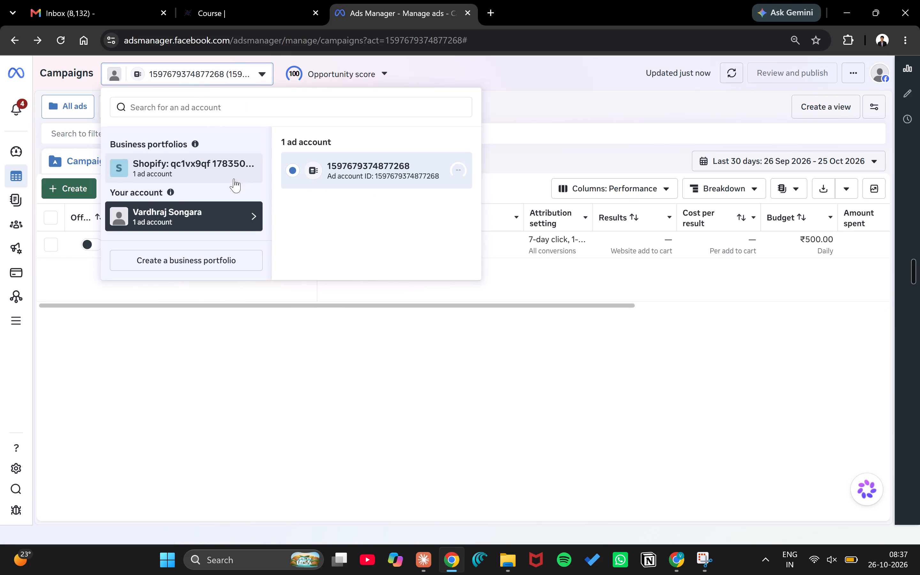
pyautogui.click(228, 174)
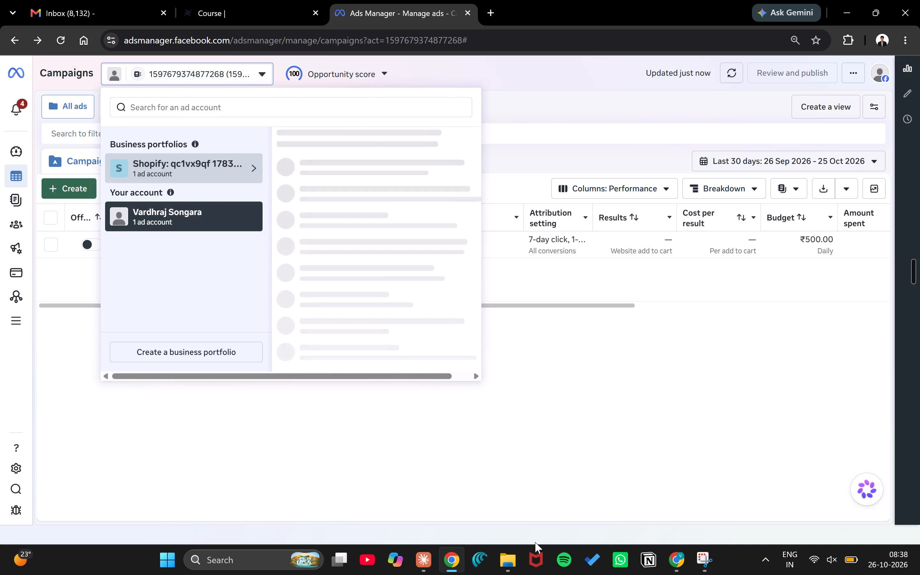
pyautogui.click(373, 561)
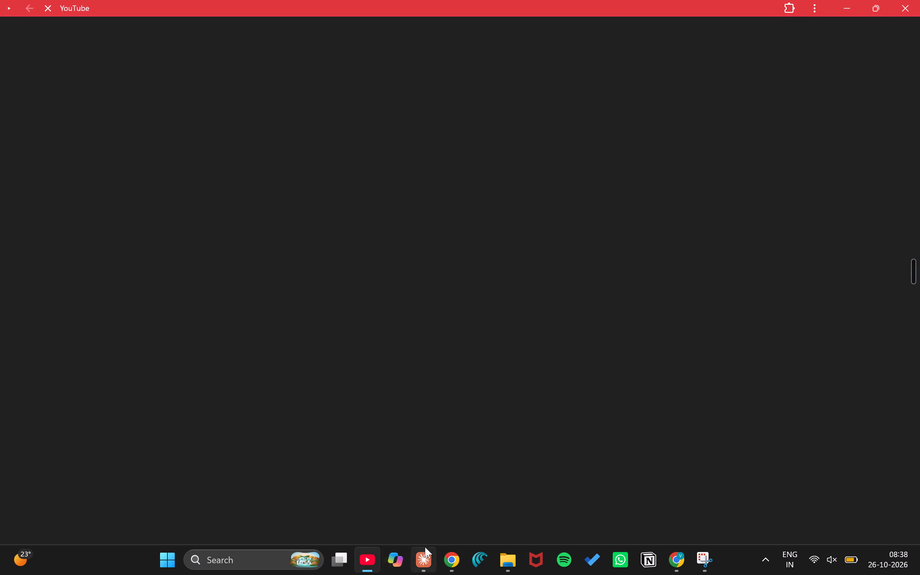
pyautogui.click(456, 559)
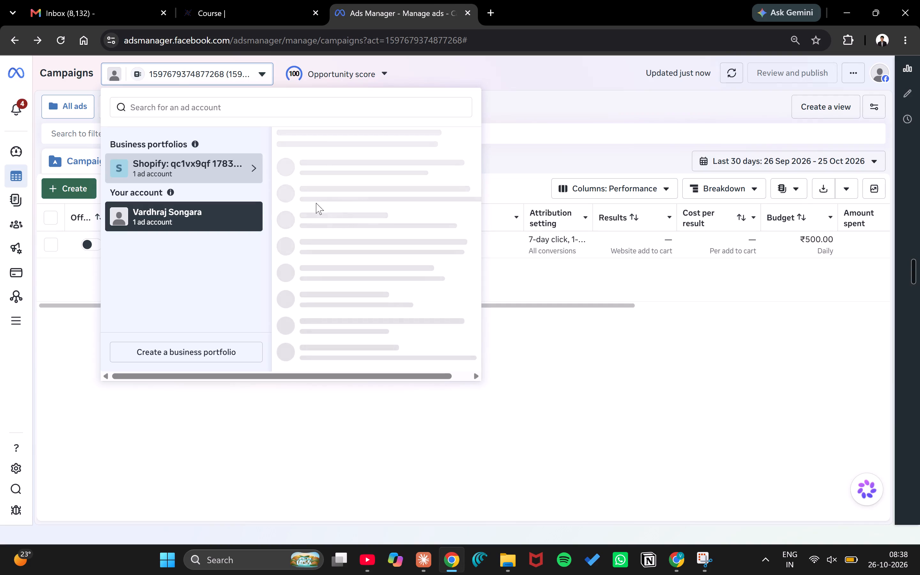
pyautogui.click(224, 175)
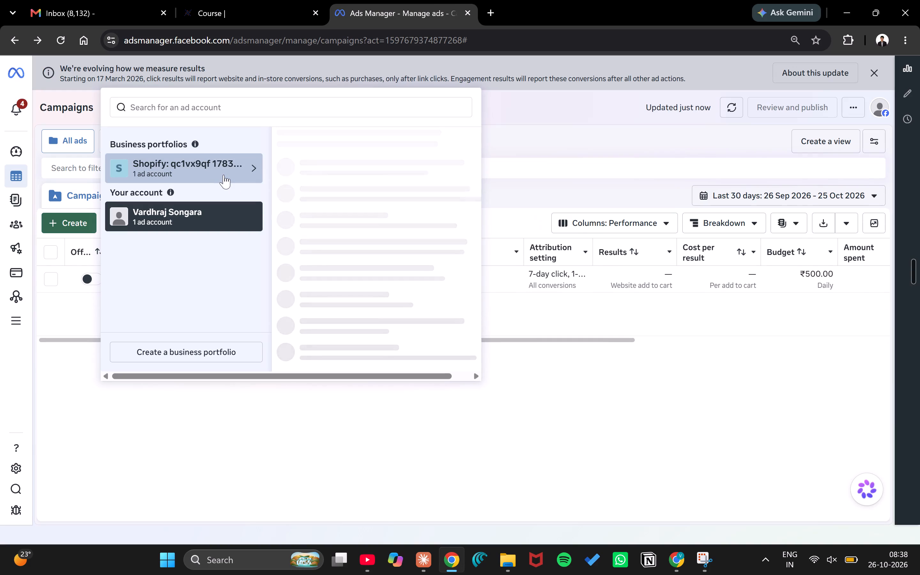
pyautogui.click(347, 219)
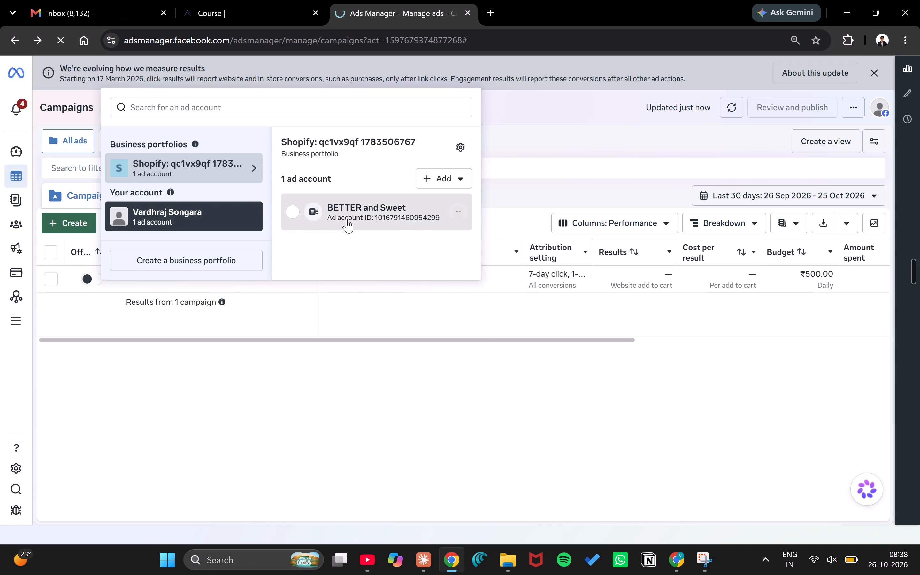
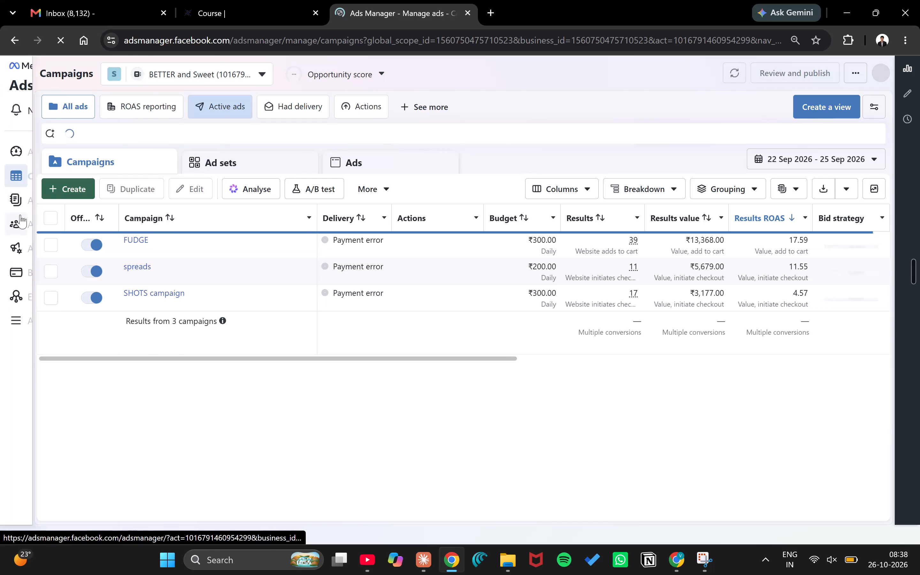
# Go to the account's Audiences page and start a new custom audience with Website as its source.
pyautogui.click(20, 216)
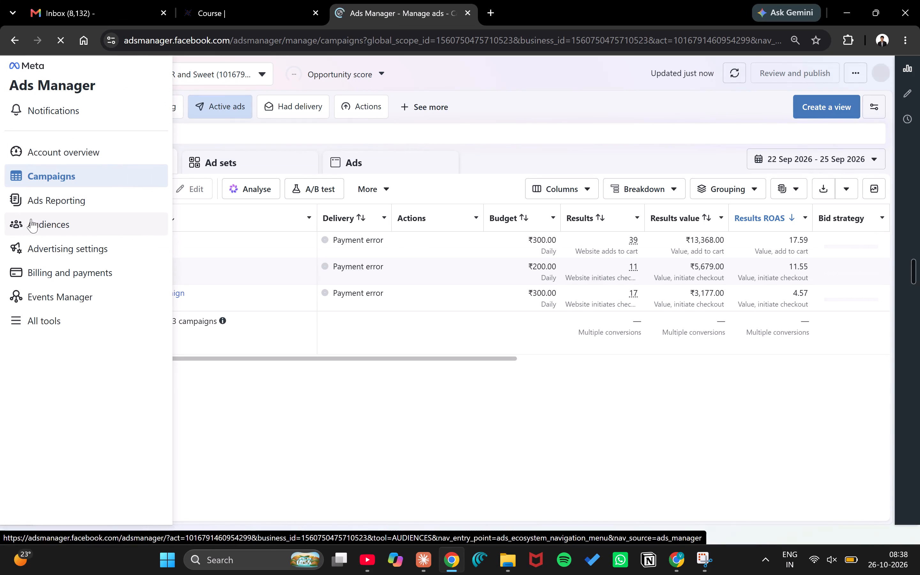
pyautogui.click(78, 219)
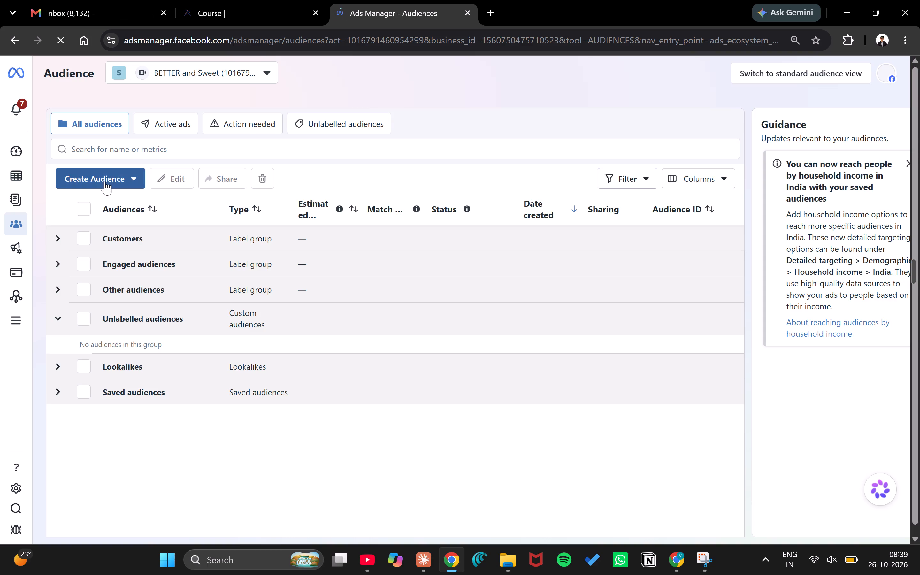
pyautogui.click(93, 178)
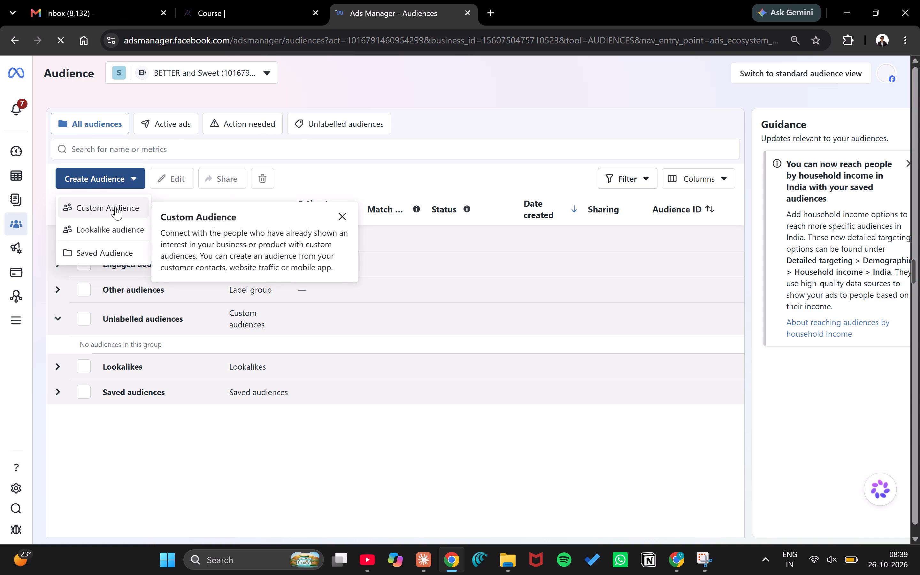
pyautogui.click(115, 206)
pyautogui.click(305, 192)
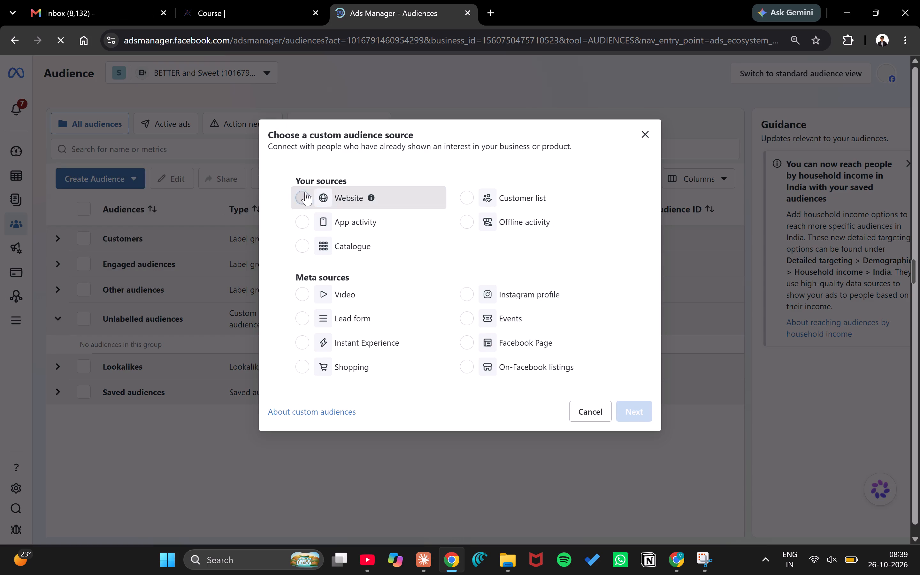
pyautogui.click(637, 414)
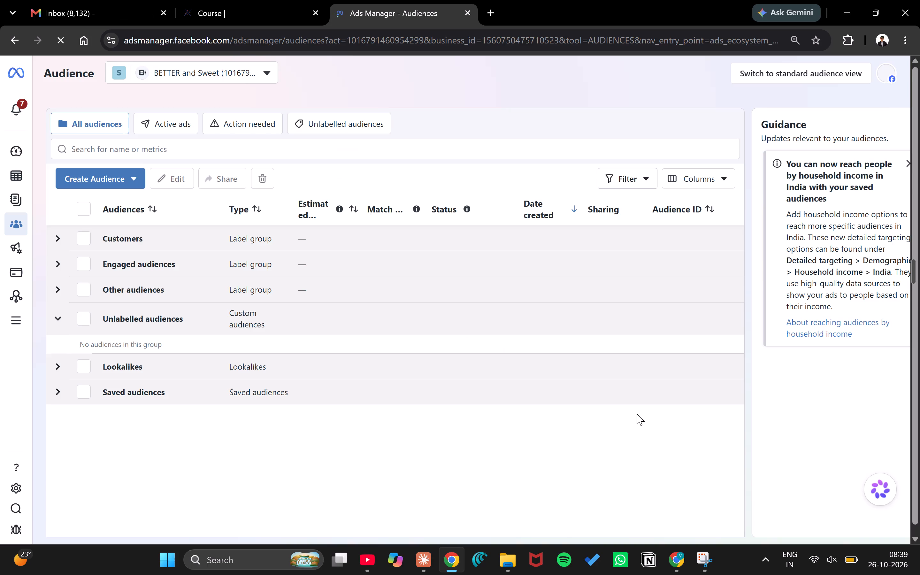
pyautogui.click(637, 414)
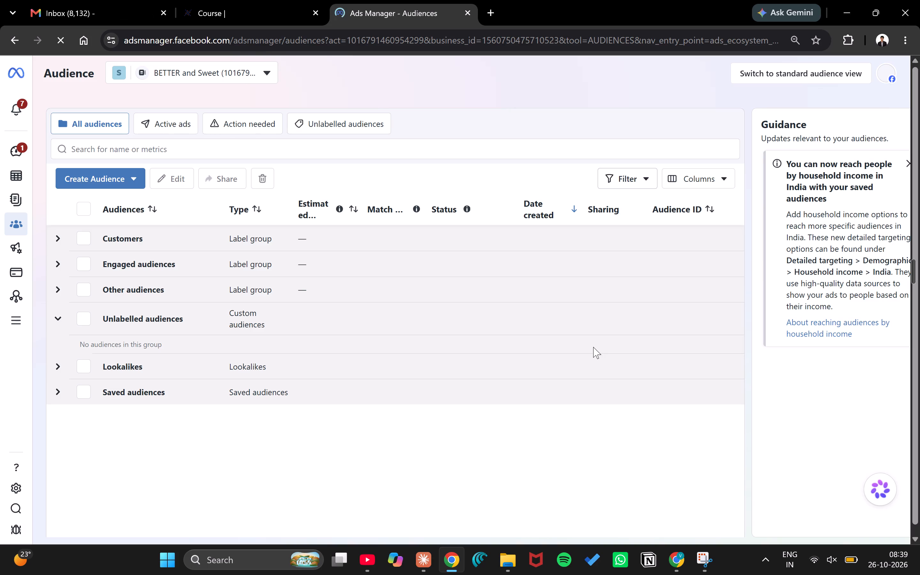
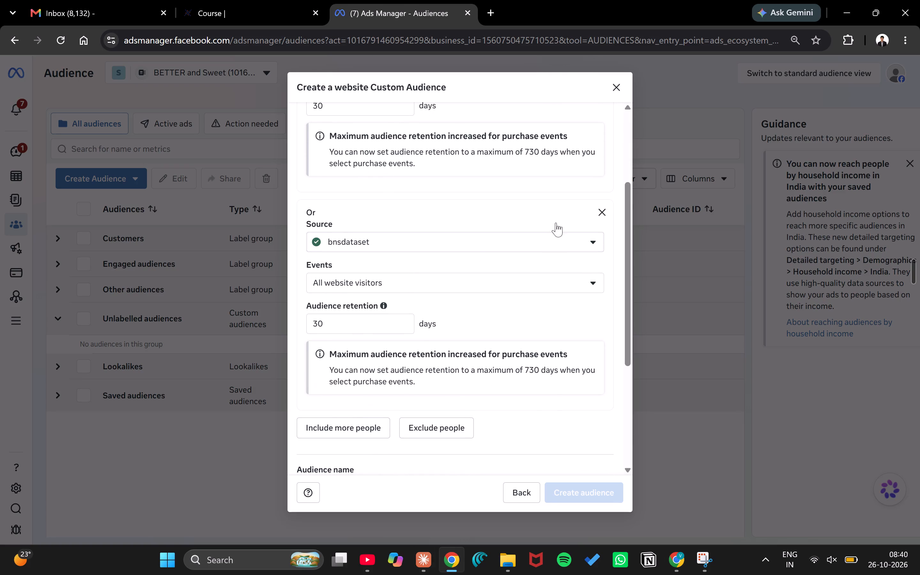
# Remove the additional "Or" inclusion rule for all website visitors from the bnsdataset source.
pyautogui.click(603, 212)
# Name the website custom audience pmadset1.
pyautogui.scroll(-1, 372, 259)
pyautogui.click(362, 289)
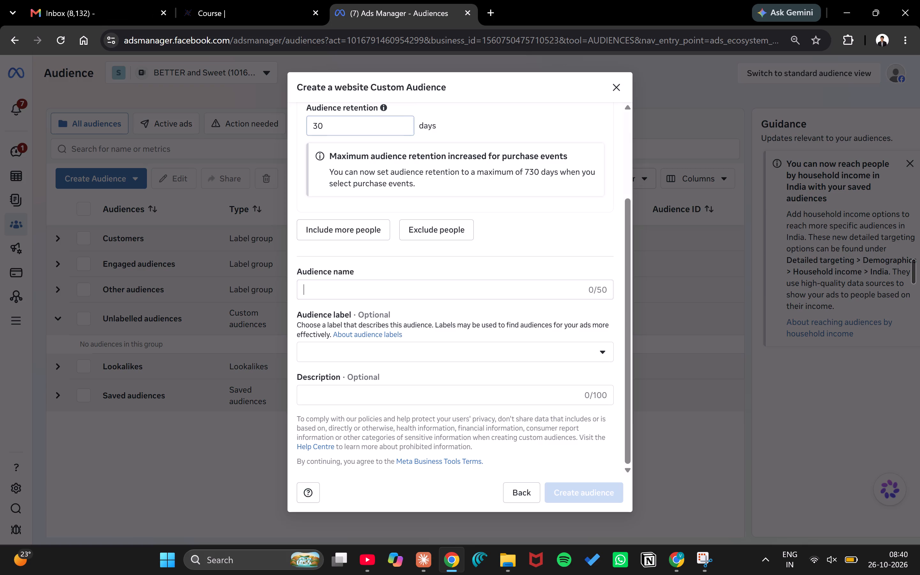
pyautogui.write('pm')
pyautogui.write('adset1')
# Open the label choices for the custom audience.
pyautogui.click(351, 354)
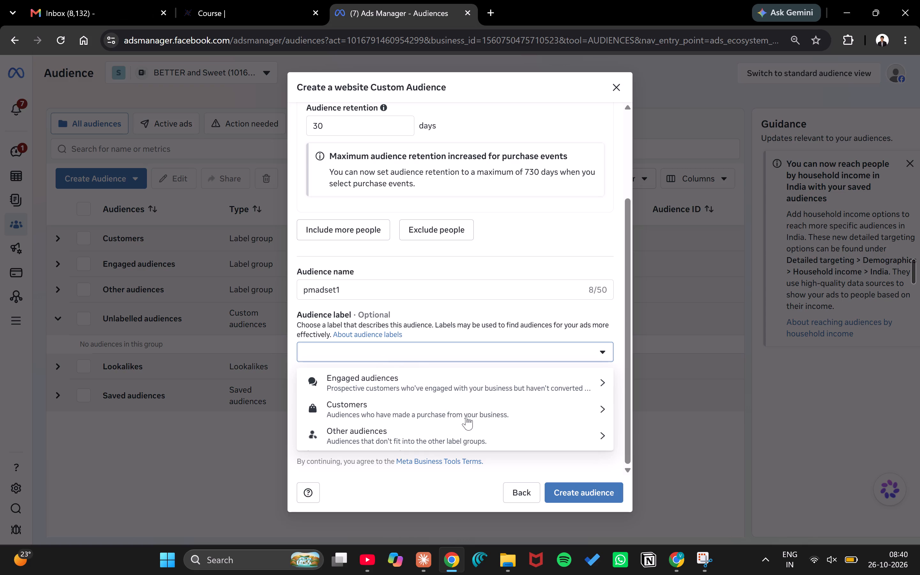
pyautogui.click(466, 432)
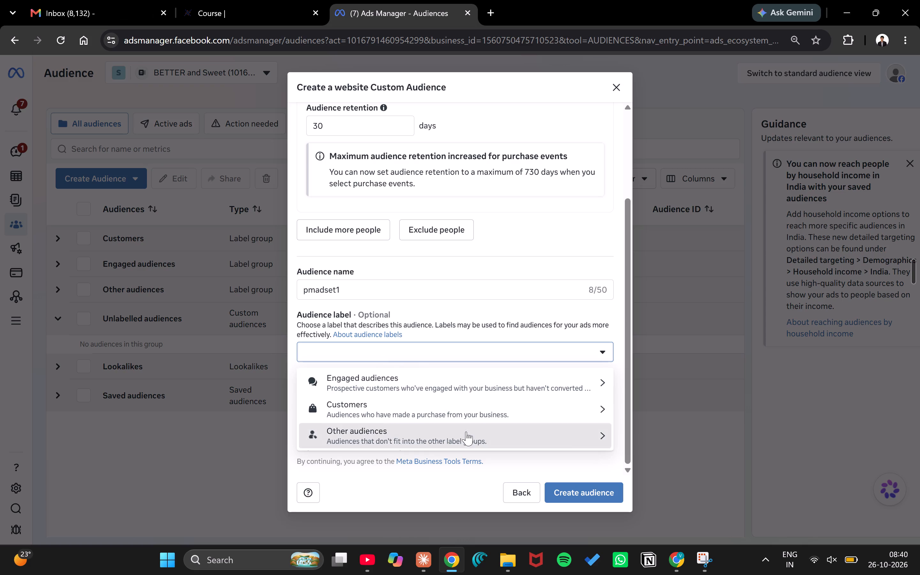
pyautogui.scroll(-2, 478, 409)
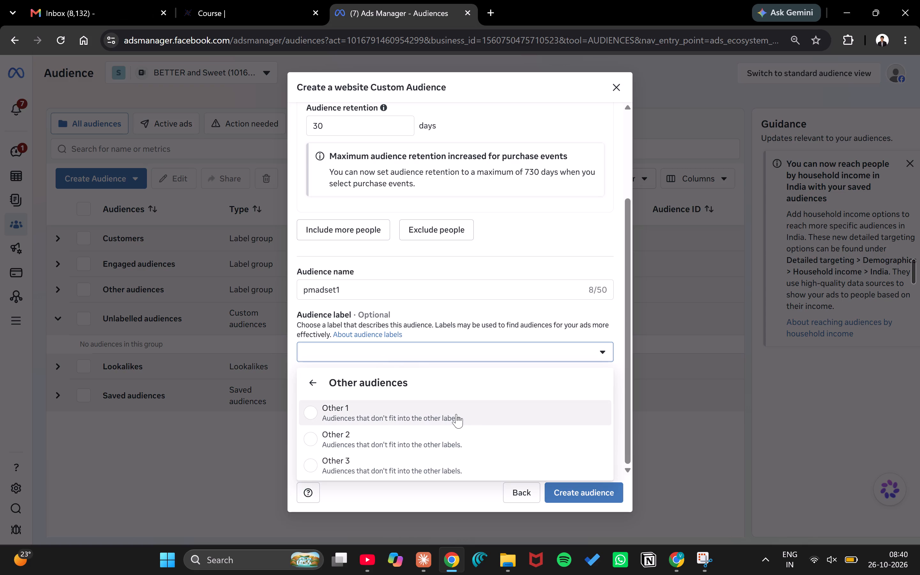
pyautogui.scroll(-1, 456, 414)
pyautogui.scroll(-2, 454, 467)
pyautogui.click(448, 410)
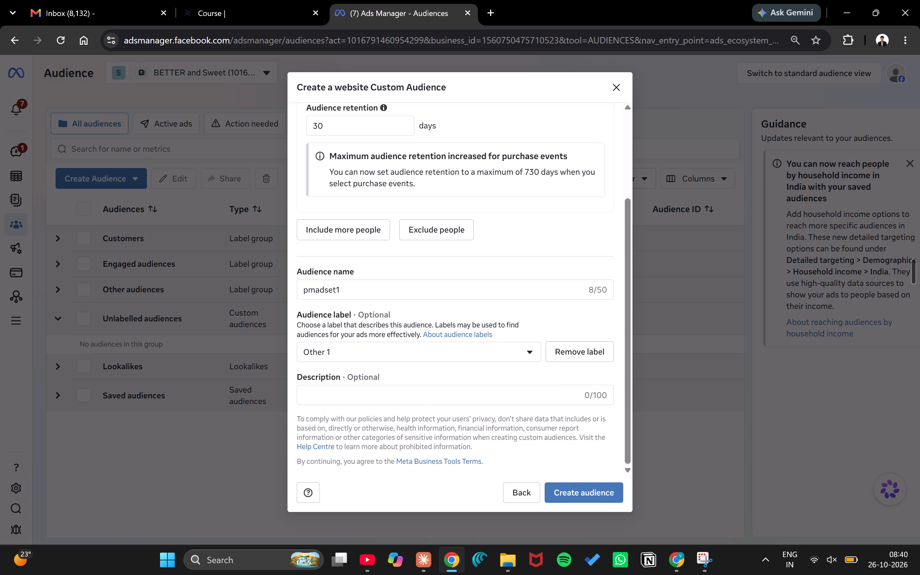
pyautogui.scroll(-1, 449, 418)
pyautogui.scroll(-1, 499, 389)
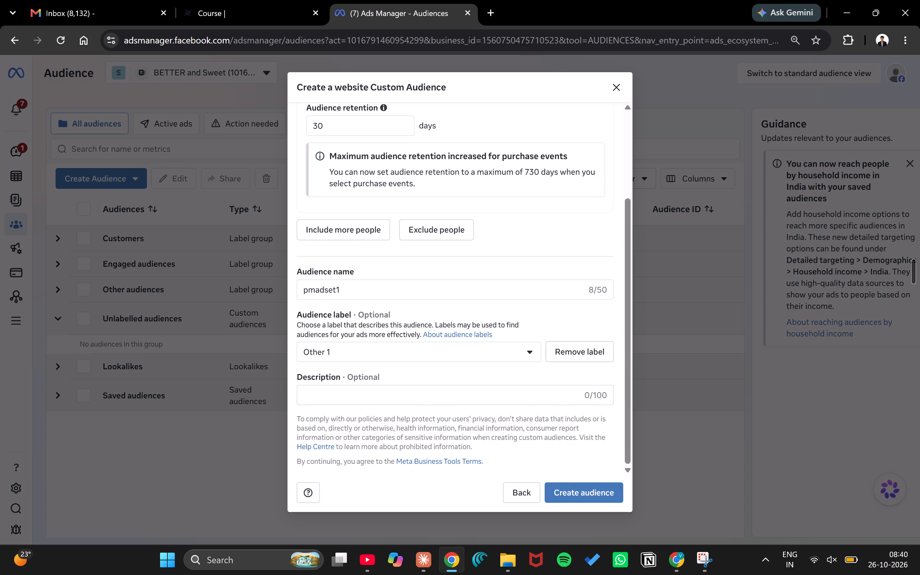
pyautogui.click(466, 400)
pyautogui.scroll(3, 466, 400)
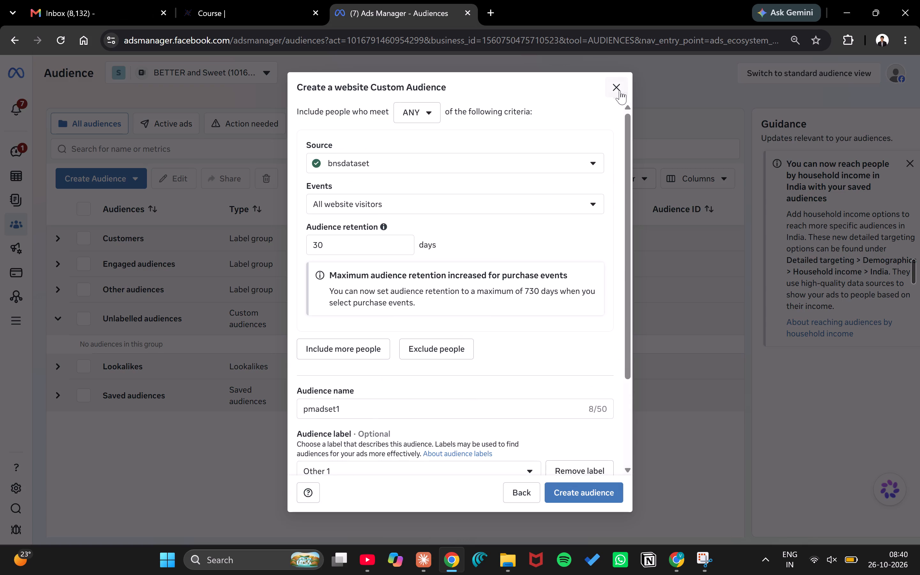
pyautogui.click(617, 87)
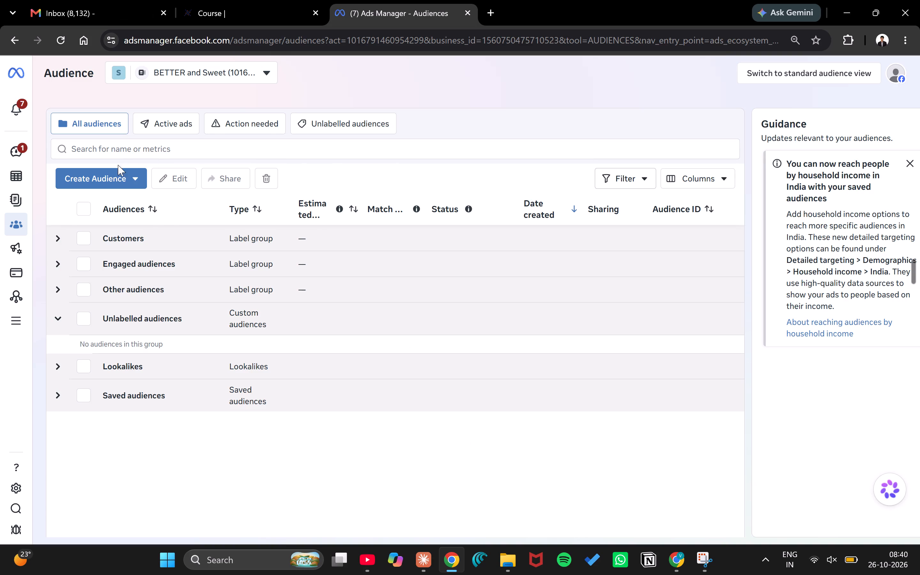
# Start a new saved audience, switch it to the original audience options, and name it pmadset1.
pyautogui.click(134, 181)
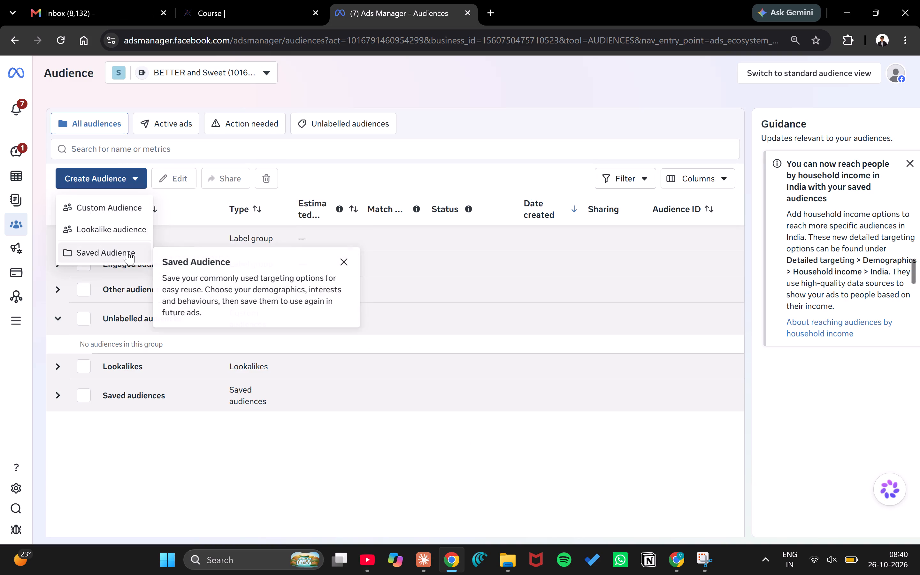
pyautogui.click(128, 251)
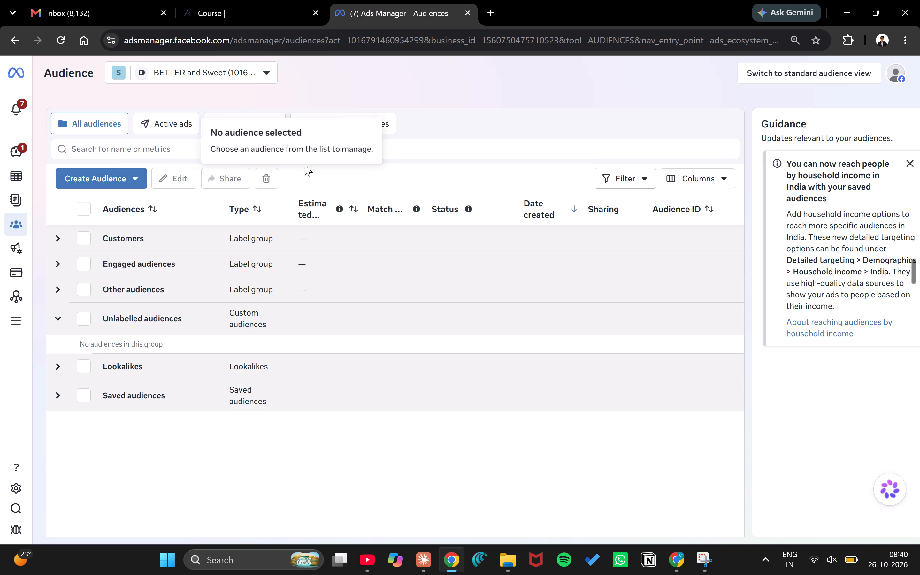
pyautogui.click(136, 181)
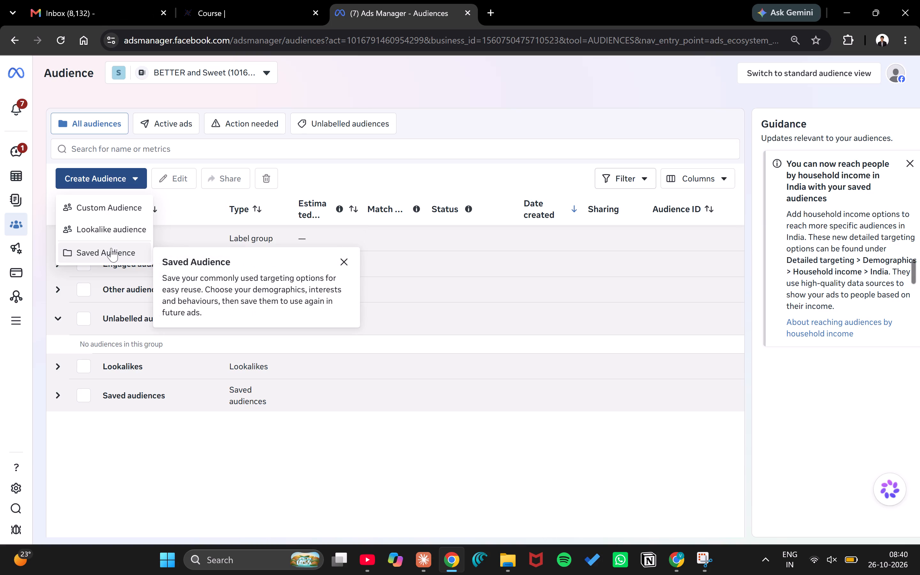
pyautogui.click(95, 247)
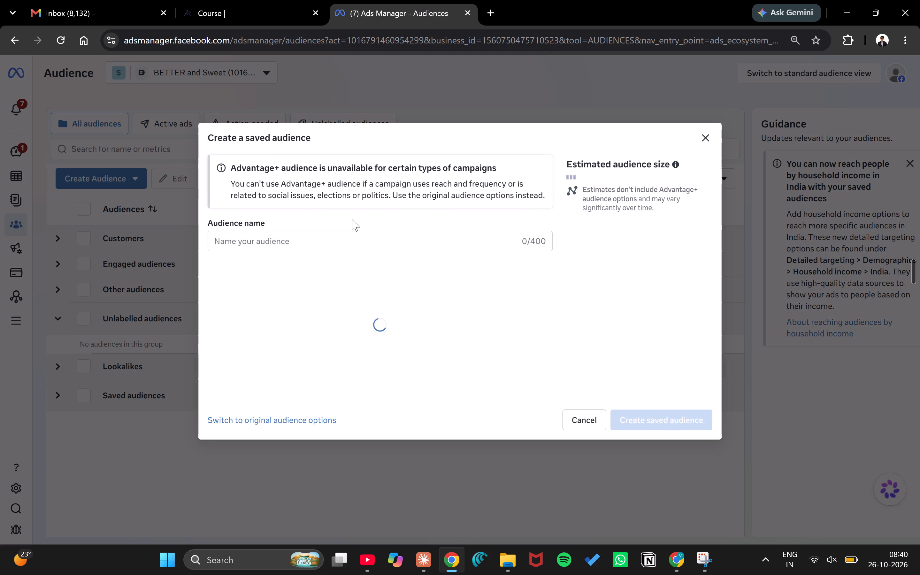
pyautogui.click(319, 239)
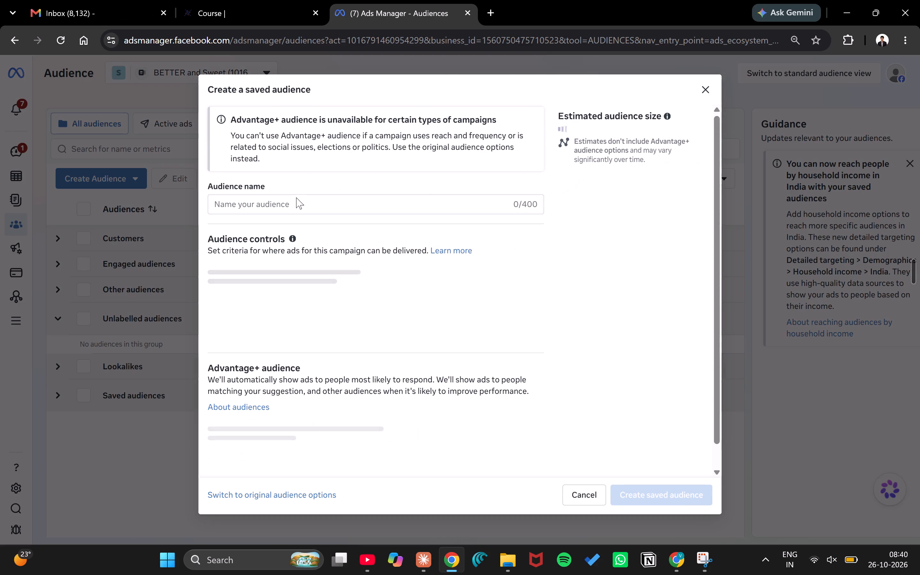
pyautogui.click(300, 204)
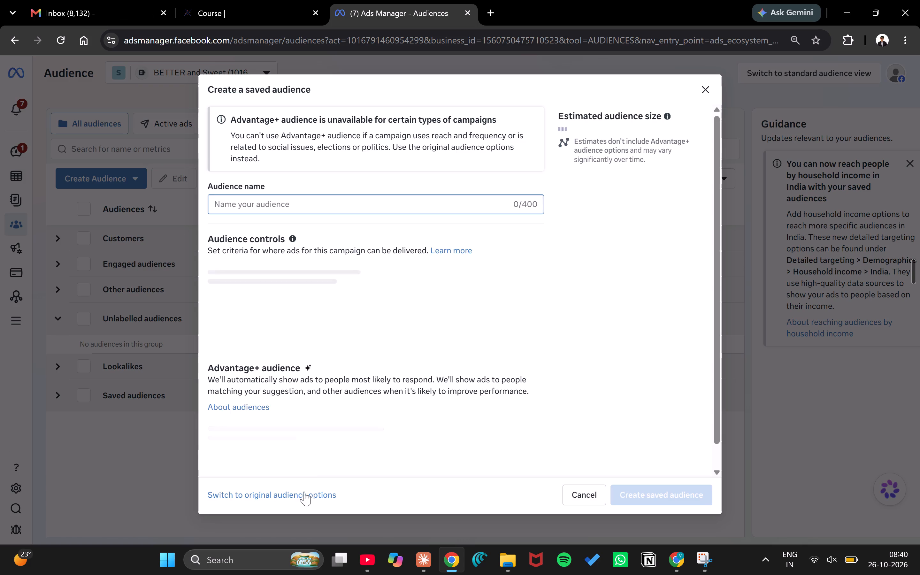
pyautogui.click(304, 494)
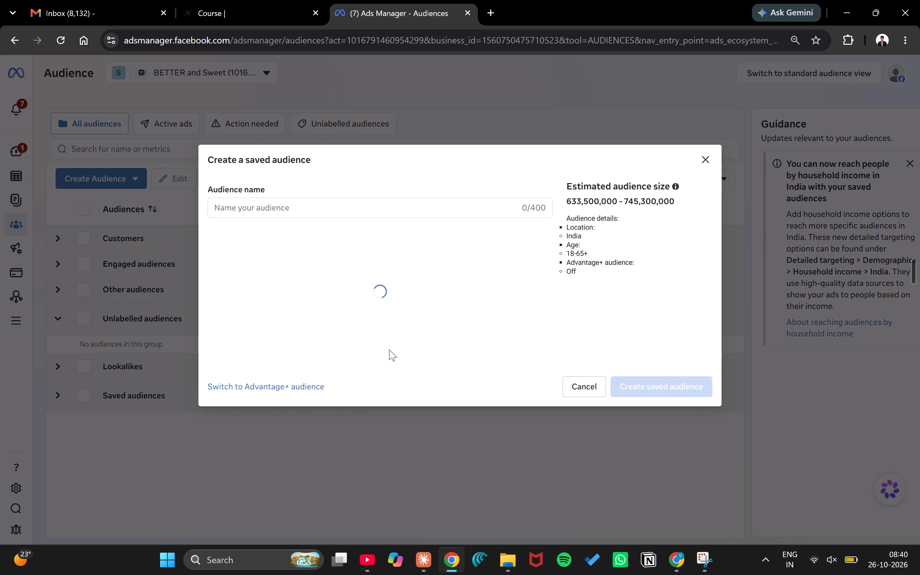
pyautogui.click(355, 232)
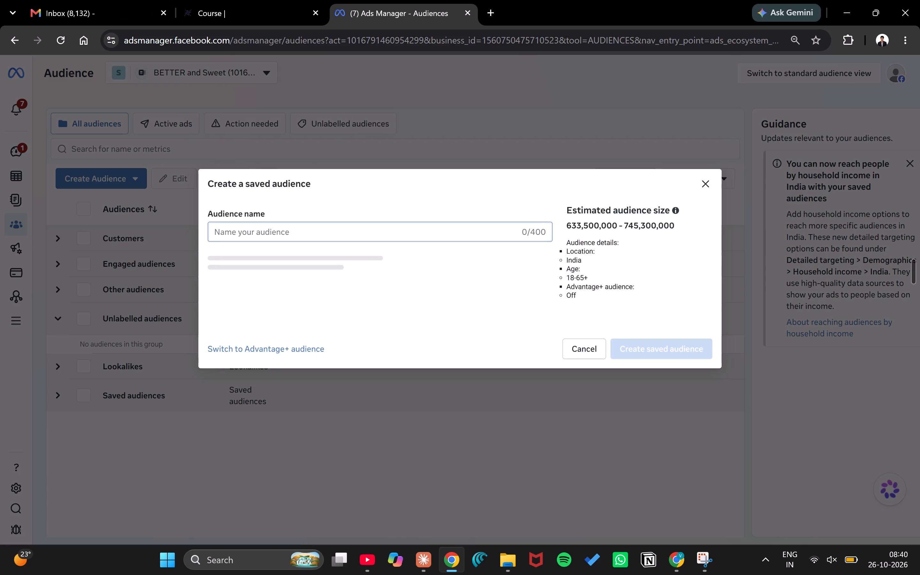
pyautogui.write('pmadset1')
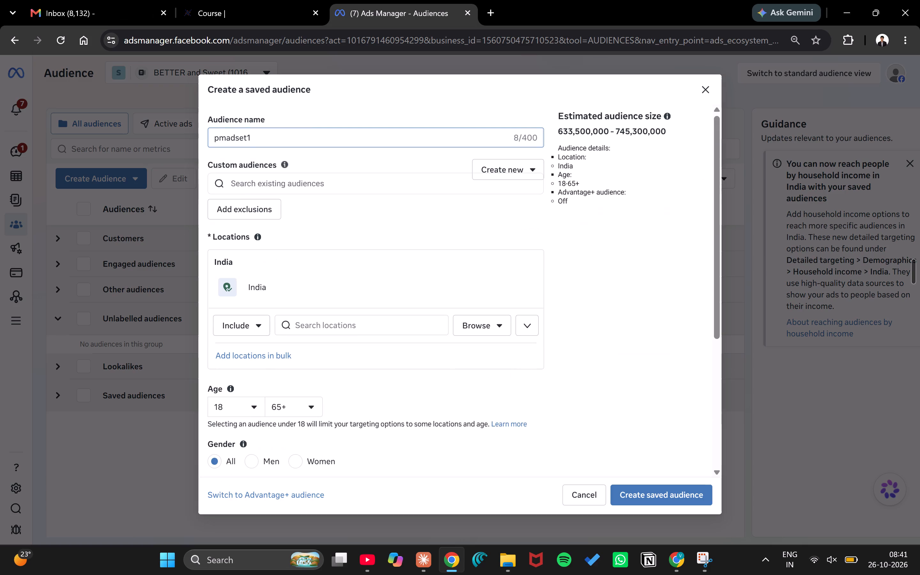
# Add an exclusions field for custom audiences and open the location search in the saved audience.
pyautogui.click(366, 181)
pyautogui.click(268, 211)
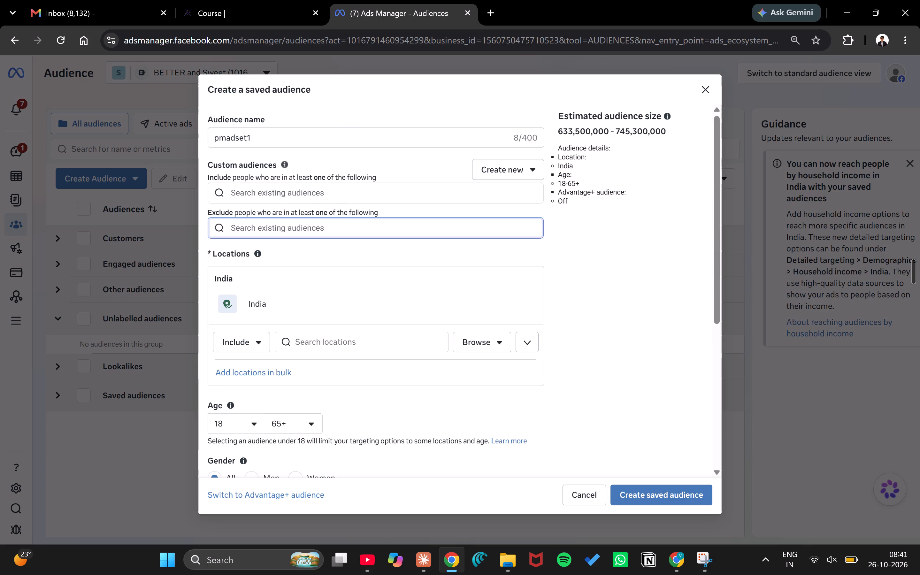
pyautogui.scroll(-1, 265, 301)
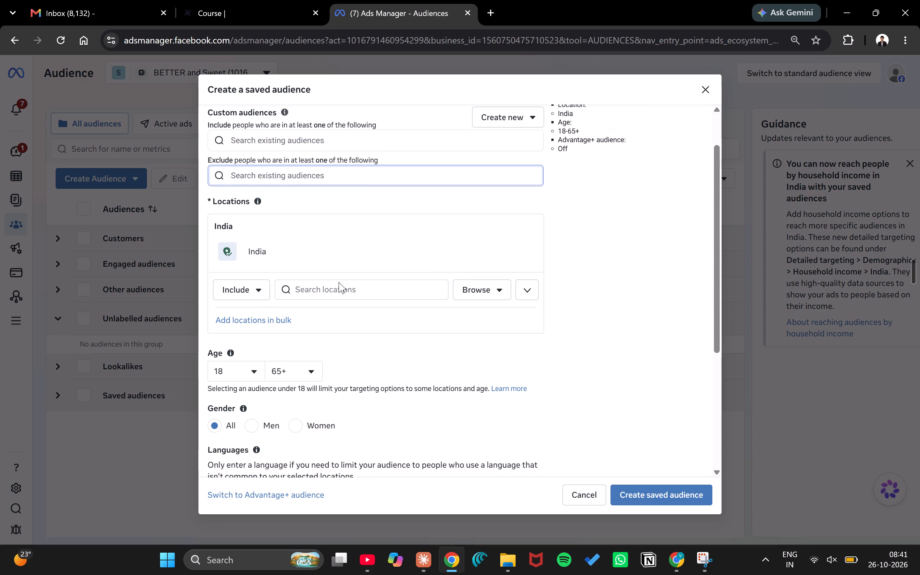
pyautogui.click(340, 290)
pyautogui.scroll(-1, 395, 311)
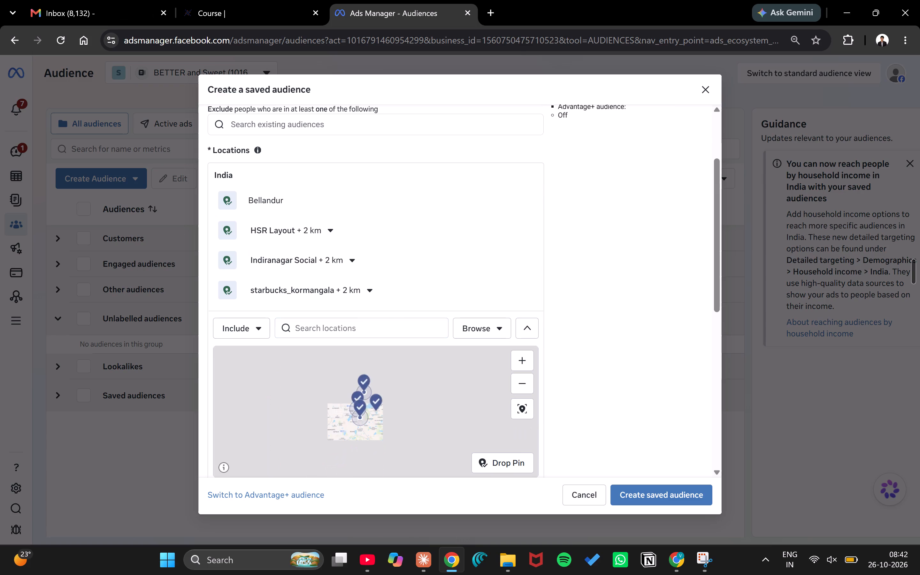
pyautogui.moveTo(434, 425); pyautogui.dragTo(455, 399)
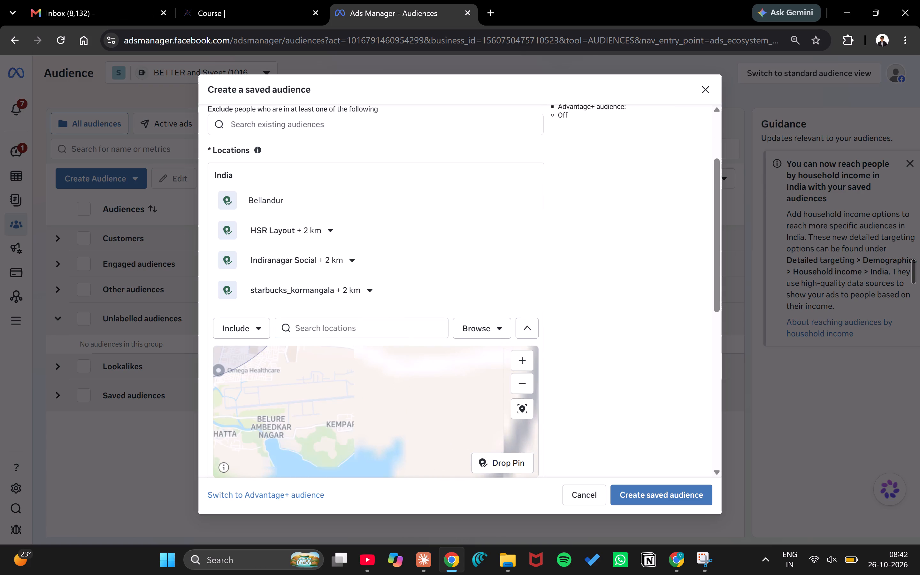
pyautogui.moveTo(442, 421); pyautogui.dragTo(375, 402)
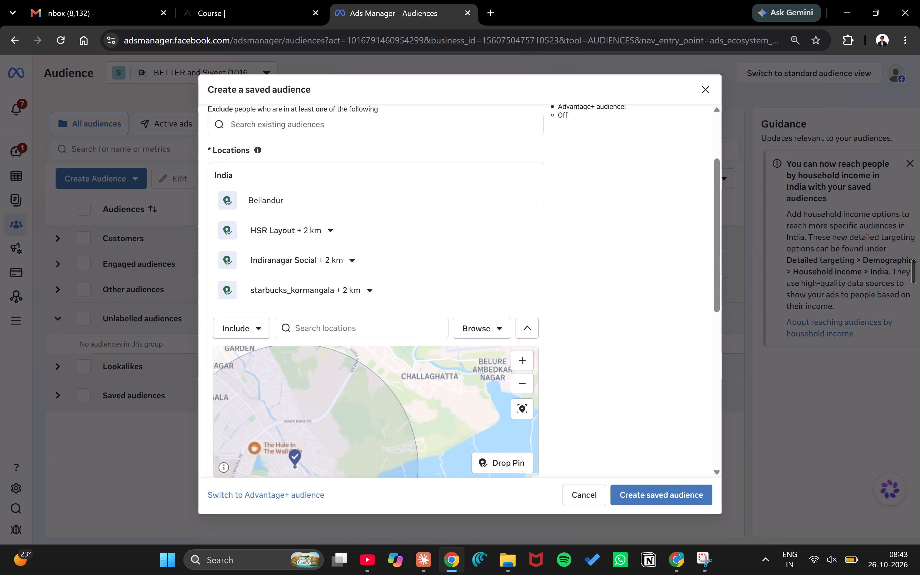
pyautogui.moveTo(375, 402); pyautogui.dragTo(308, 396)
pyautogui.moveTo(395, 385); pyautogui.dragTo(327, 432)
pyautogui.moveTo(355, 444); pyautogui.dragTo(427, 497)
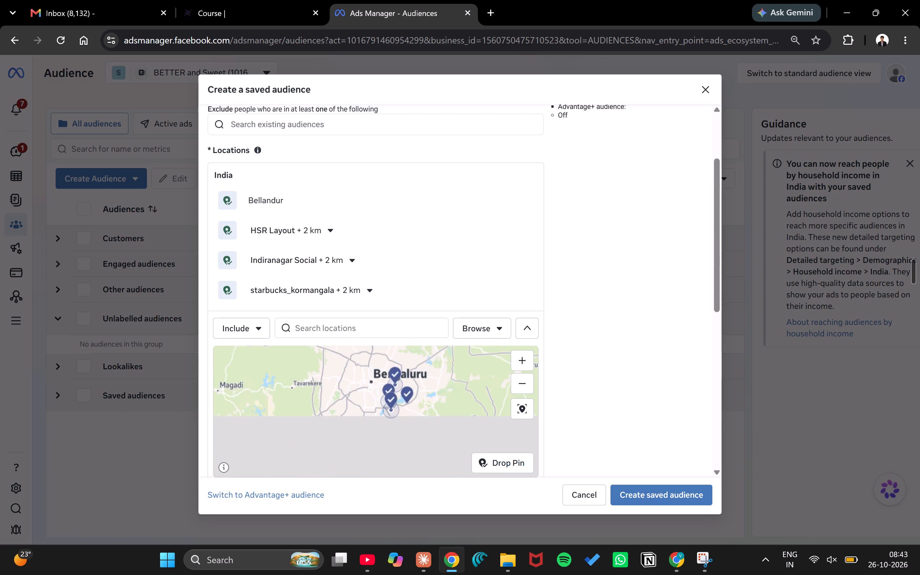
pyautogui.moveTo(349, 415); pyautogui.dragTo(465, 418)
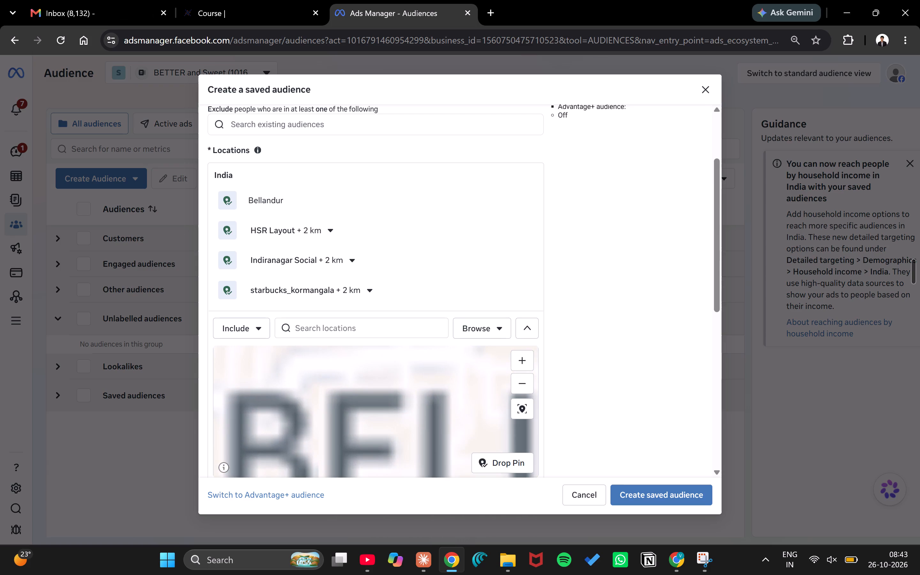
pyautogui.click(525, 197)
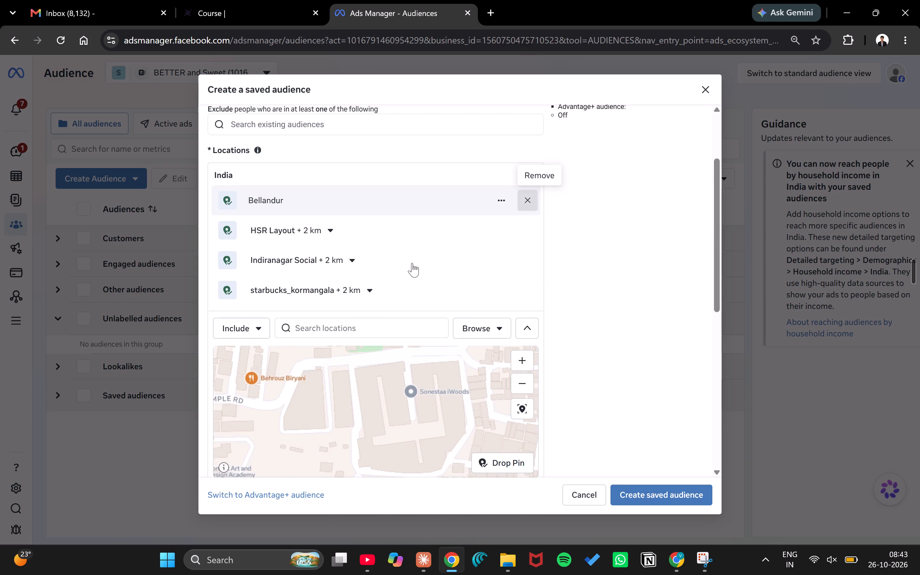
# Search locations for bellandur again and include the place Cult-Bellandur in Bangalore.
pyautogui.click(318, 301)
pyautogui.write('bellandur')
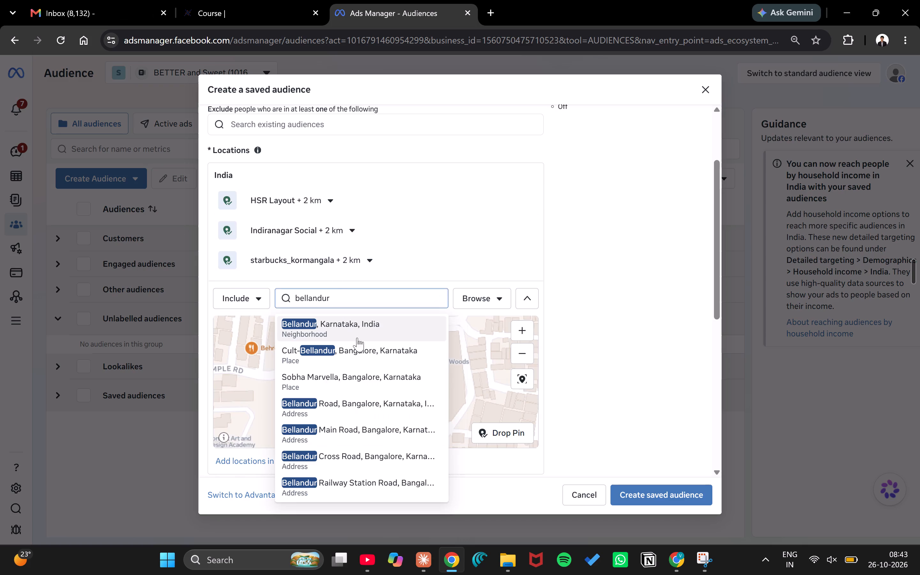
pyautogui.click(367, 355)
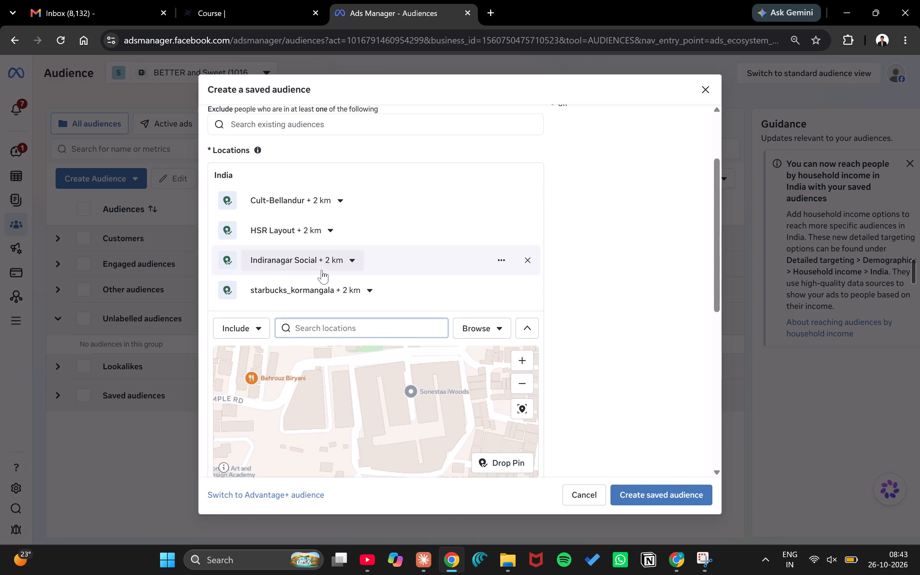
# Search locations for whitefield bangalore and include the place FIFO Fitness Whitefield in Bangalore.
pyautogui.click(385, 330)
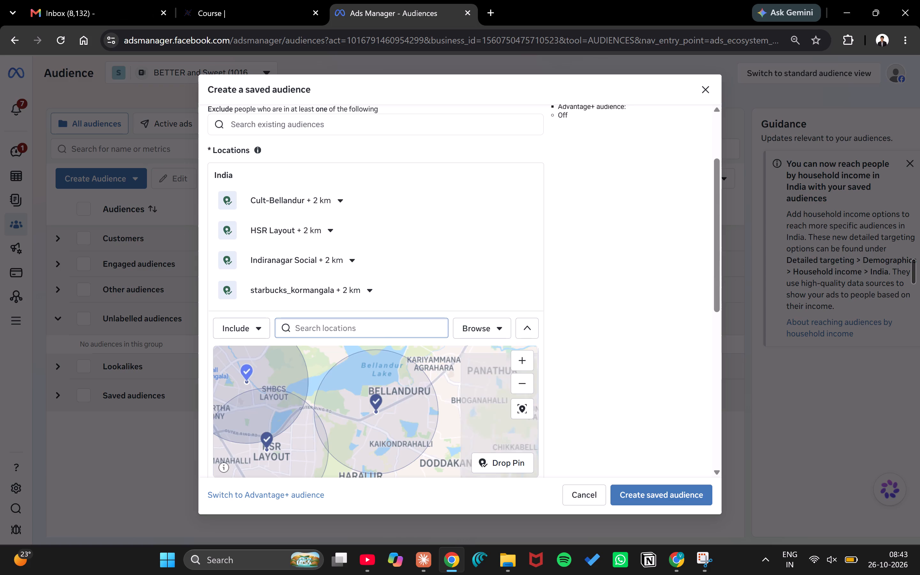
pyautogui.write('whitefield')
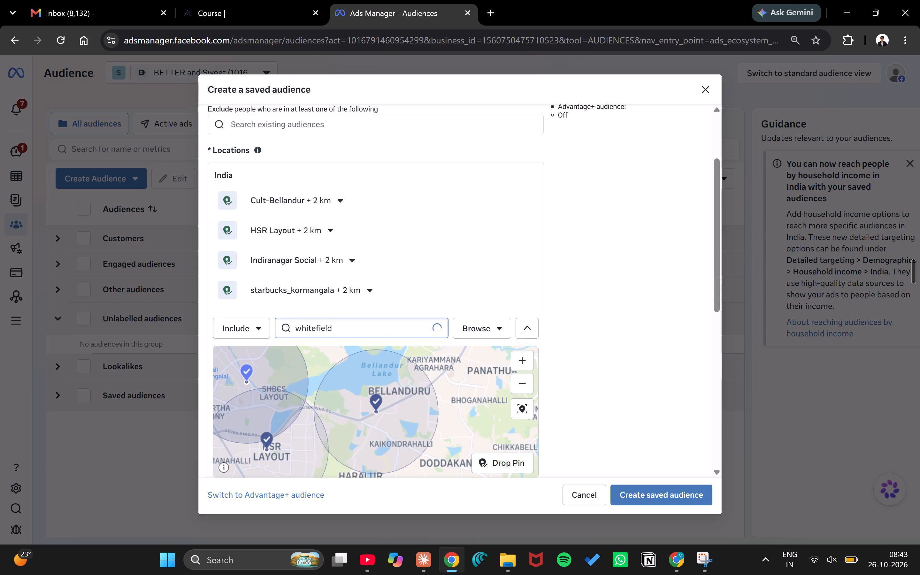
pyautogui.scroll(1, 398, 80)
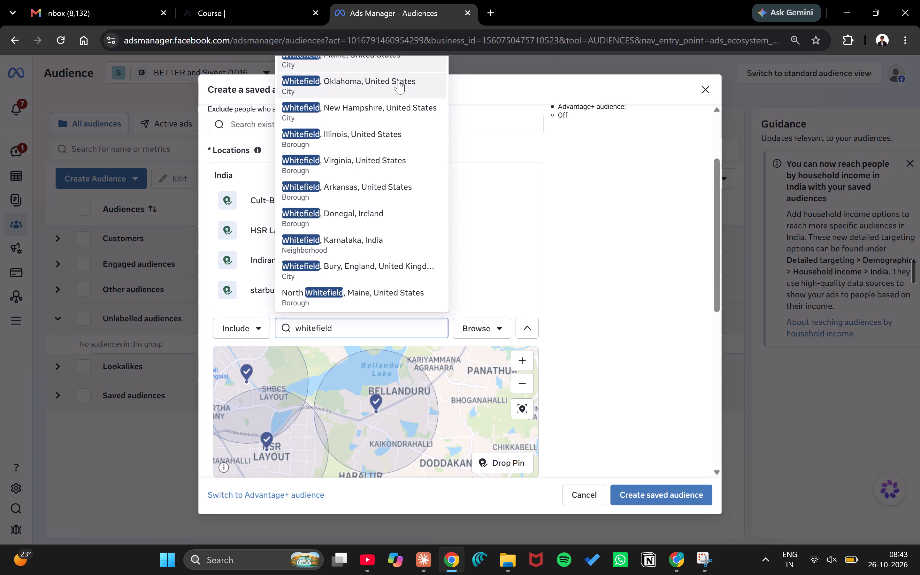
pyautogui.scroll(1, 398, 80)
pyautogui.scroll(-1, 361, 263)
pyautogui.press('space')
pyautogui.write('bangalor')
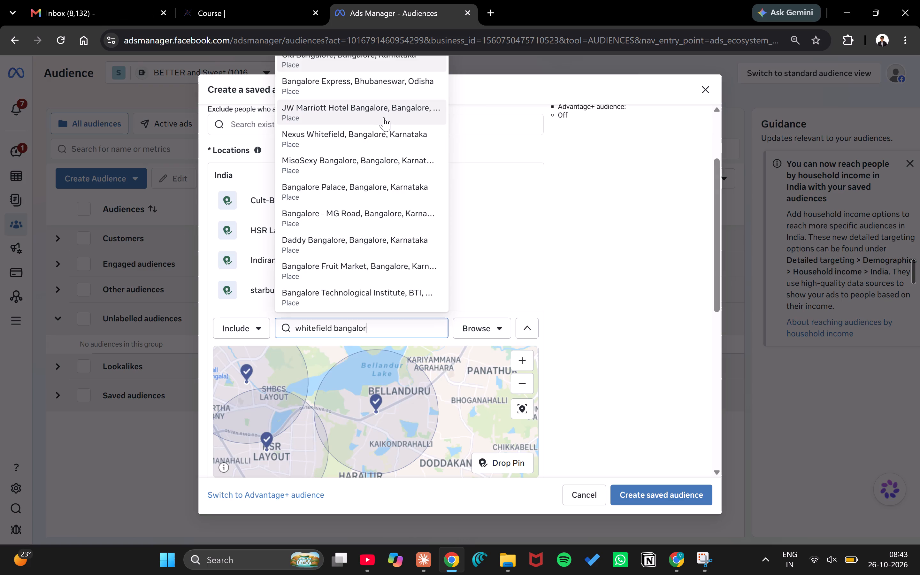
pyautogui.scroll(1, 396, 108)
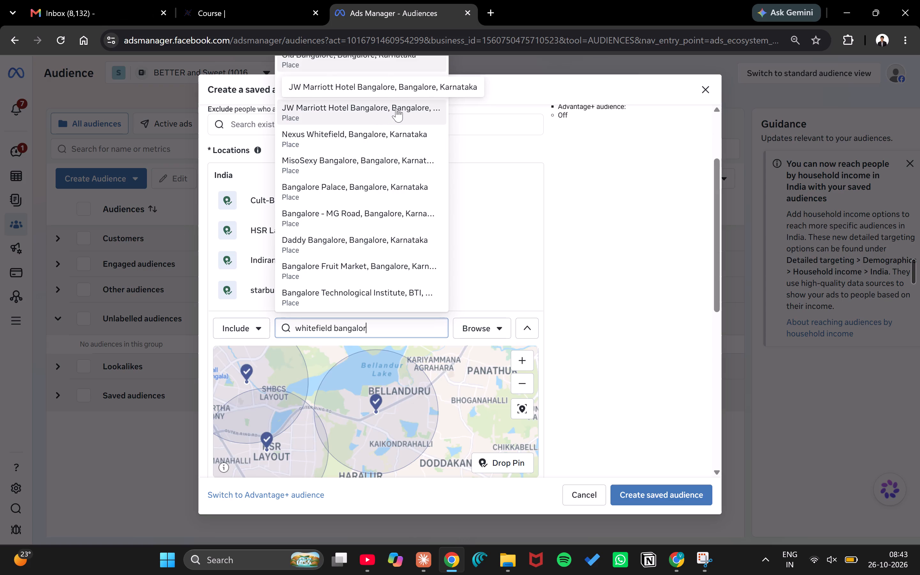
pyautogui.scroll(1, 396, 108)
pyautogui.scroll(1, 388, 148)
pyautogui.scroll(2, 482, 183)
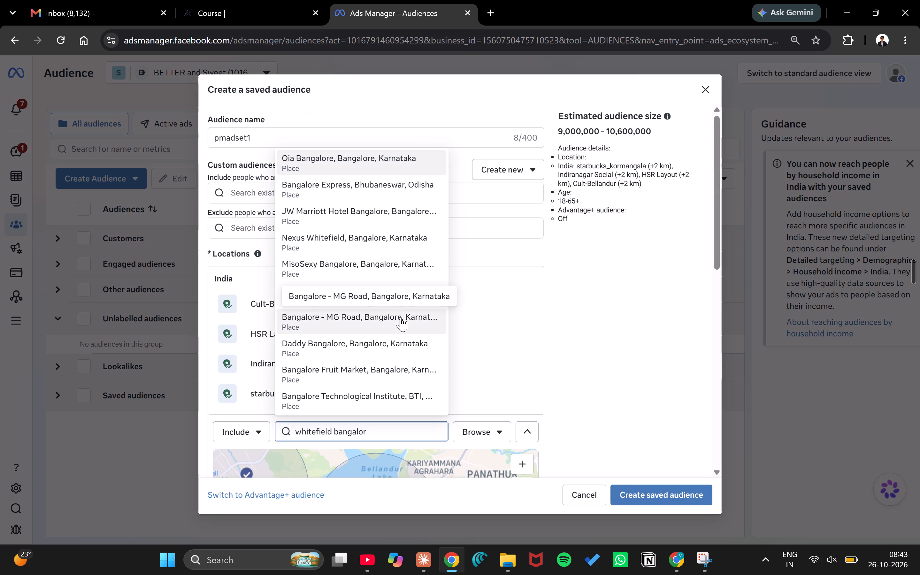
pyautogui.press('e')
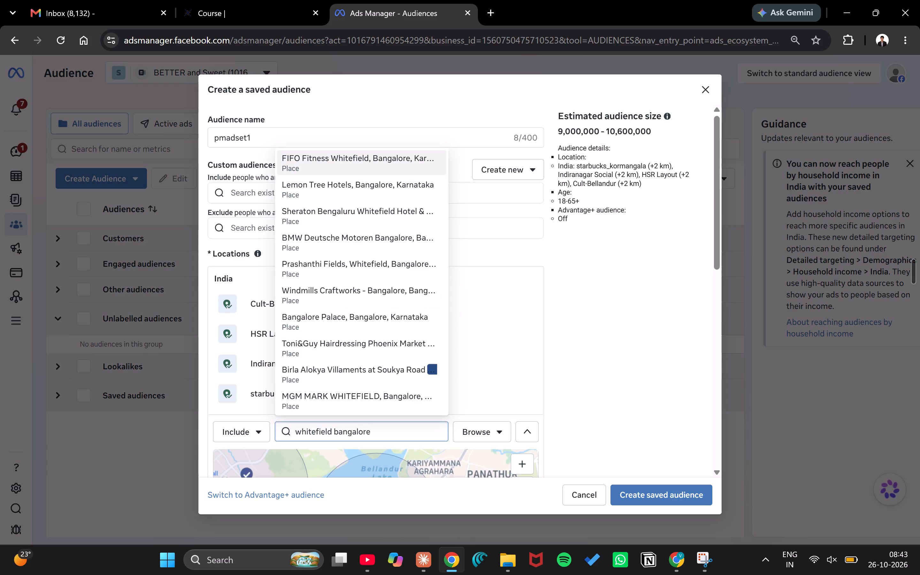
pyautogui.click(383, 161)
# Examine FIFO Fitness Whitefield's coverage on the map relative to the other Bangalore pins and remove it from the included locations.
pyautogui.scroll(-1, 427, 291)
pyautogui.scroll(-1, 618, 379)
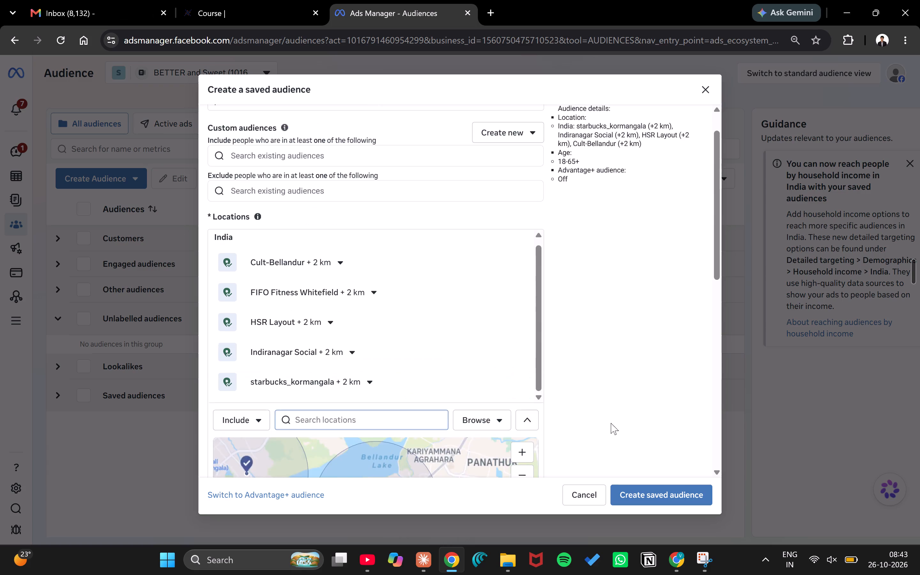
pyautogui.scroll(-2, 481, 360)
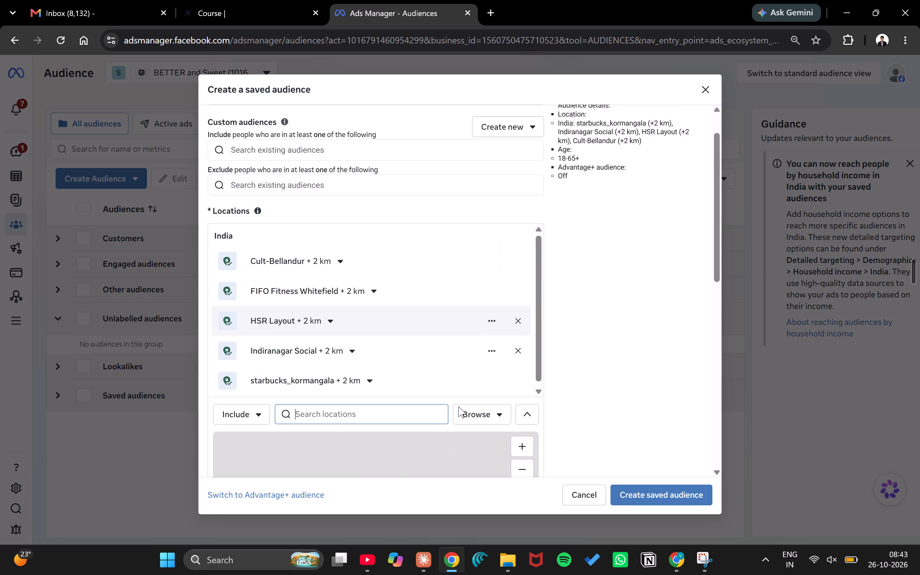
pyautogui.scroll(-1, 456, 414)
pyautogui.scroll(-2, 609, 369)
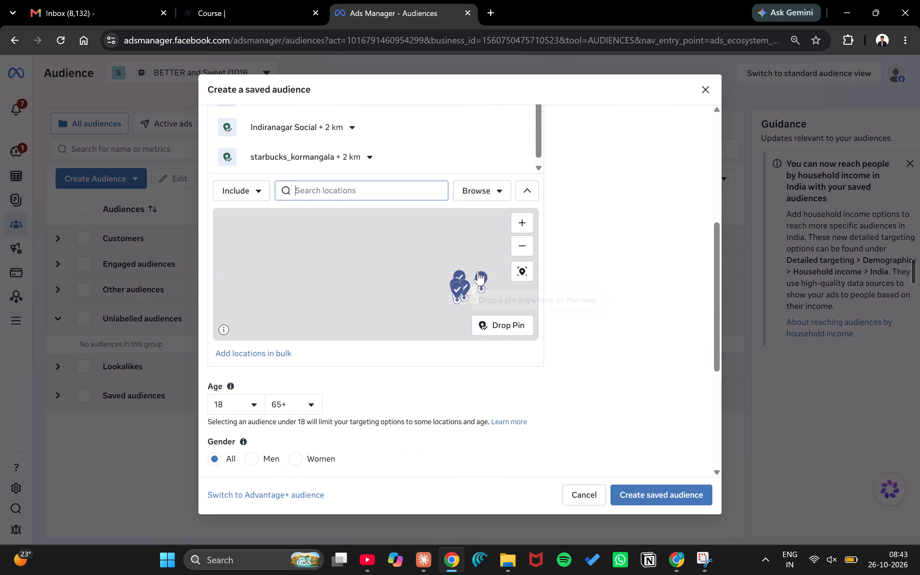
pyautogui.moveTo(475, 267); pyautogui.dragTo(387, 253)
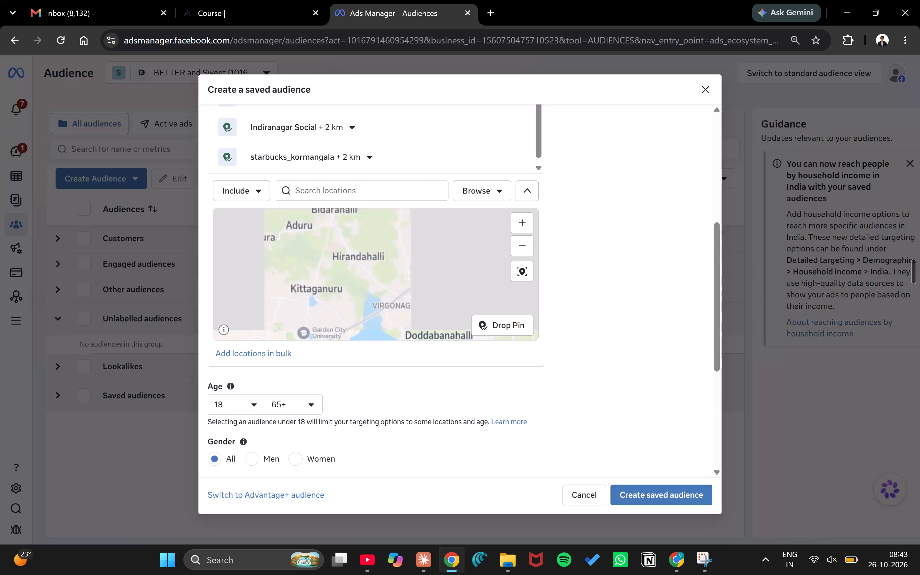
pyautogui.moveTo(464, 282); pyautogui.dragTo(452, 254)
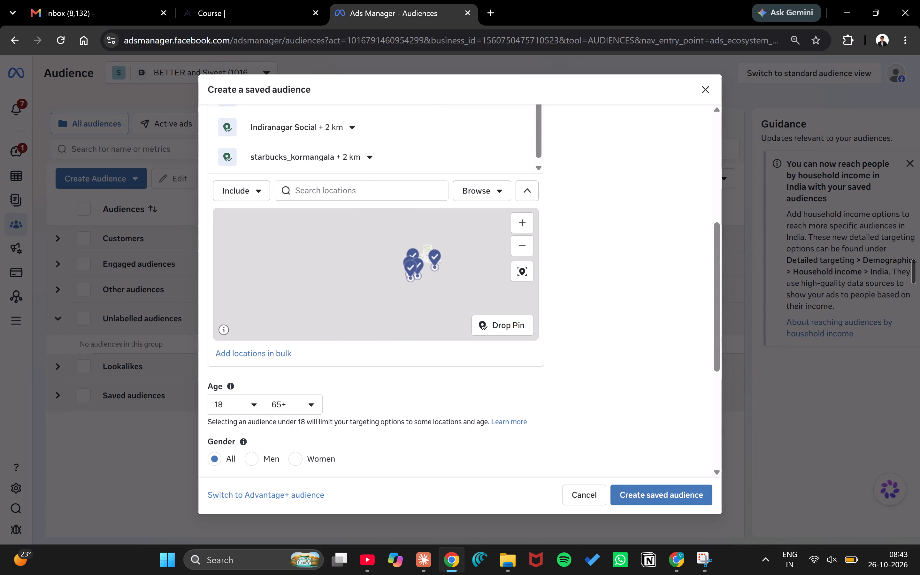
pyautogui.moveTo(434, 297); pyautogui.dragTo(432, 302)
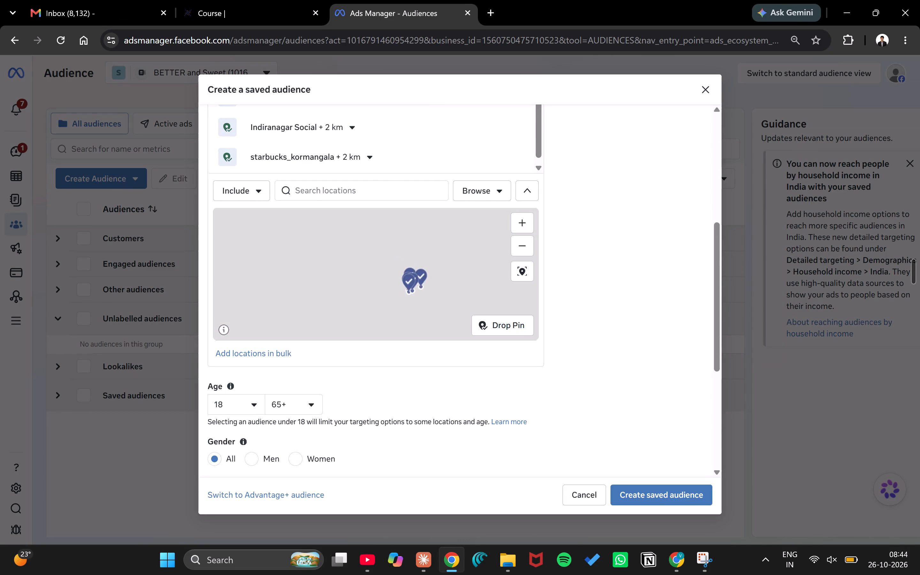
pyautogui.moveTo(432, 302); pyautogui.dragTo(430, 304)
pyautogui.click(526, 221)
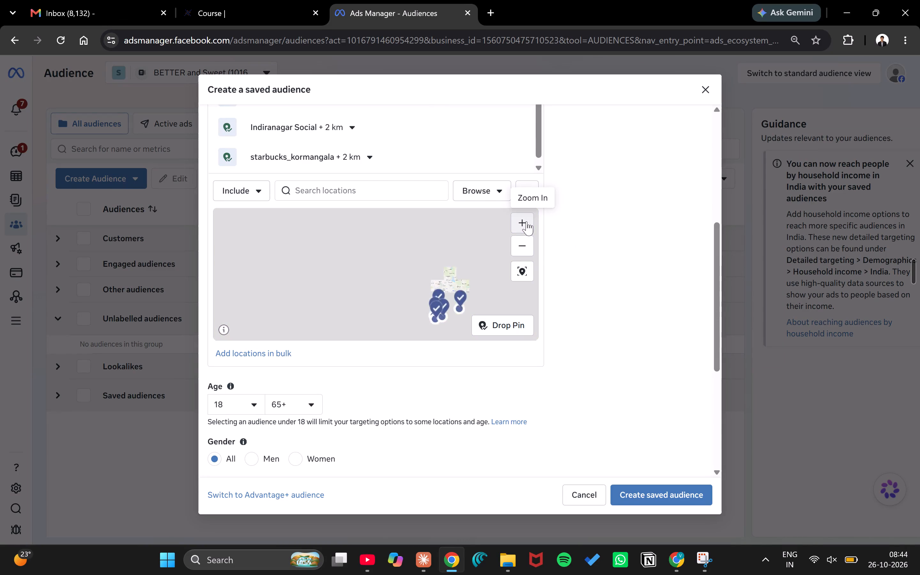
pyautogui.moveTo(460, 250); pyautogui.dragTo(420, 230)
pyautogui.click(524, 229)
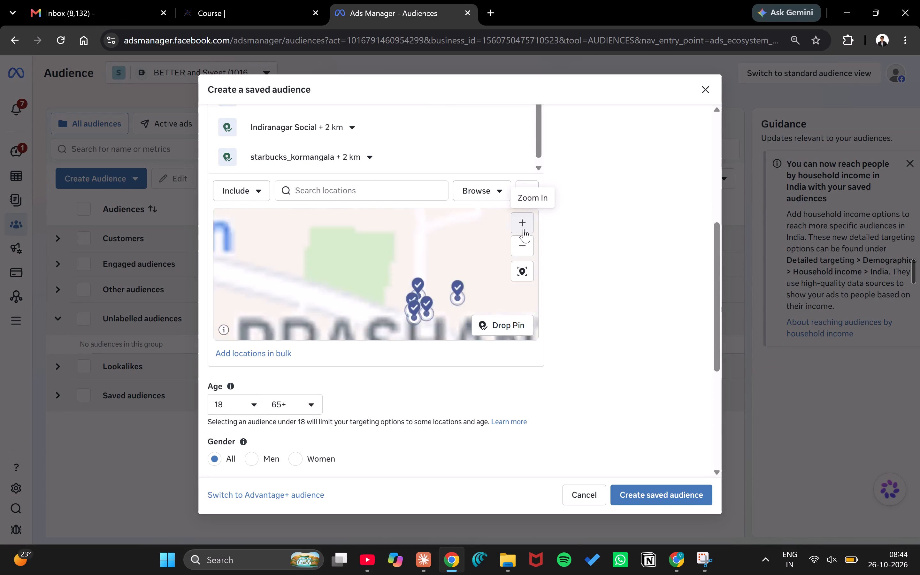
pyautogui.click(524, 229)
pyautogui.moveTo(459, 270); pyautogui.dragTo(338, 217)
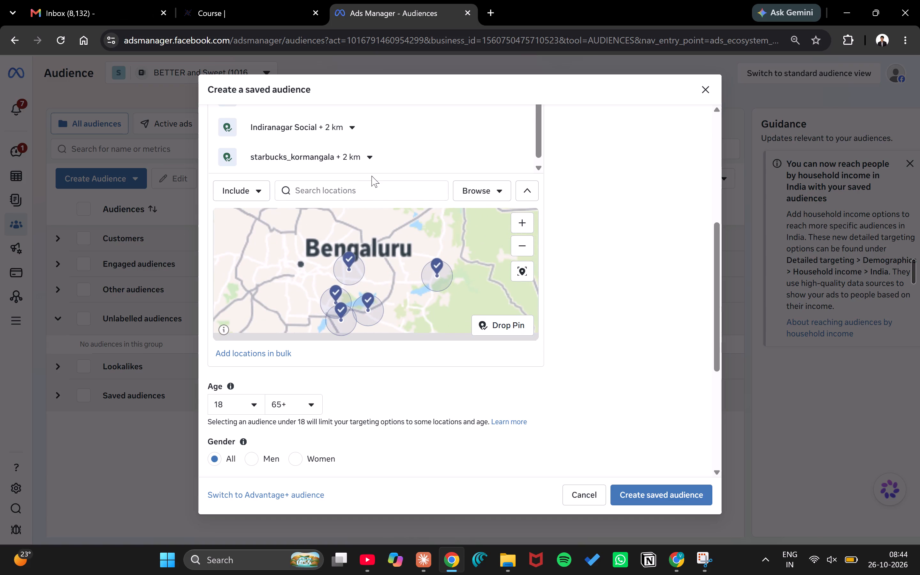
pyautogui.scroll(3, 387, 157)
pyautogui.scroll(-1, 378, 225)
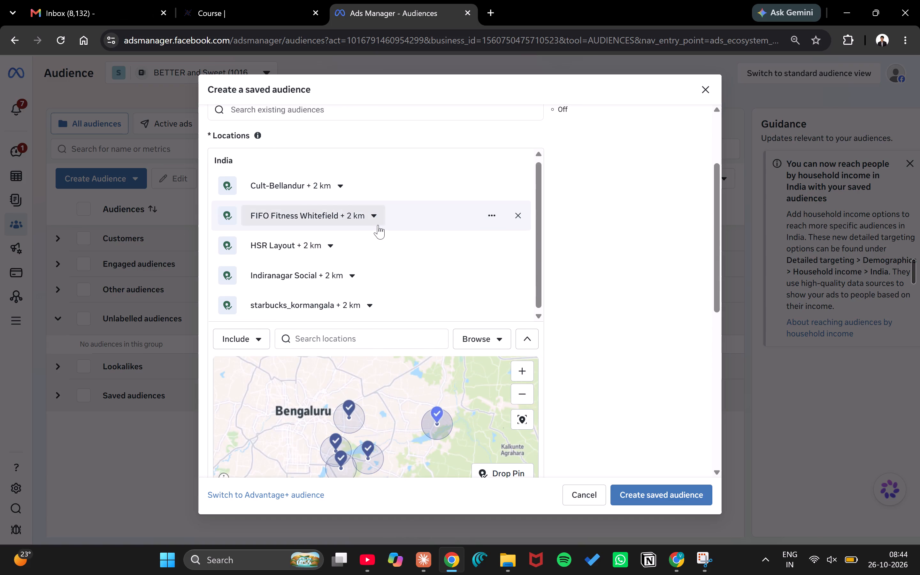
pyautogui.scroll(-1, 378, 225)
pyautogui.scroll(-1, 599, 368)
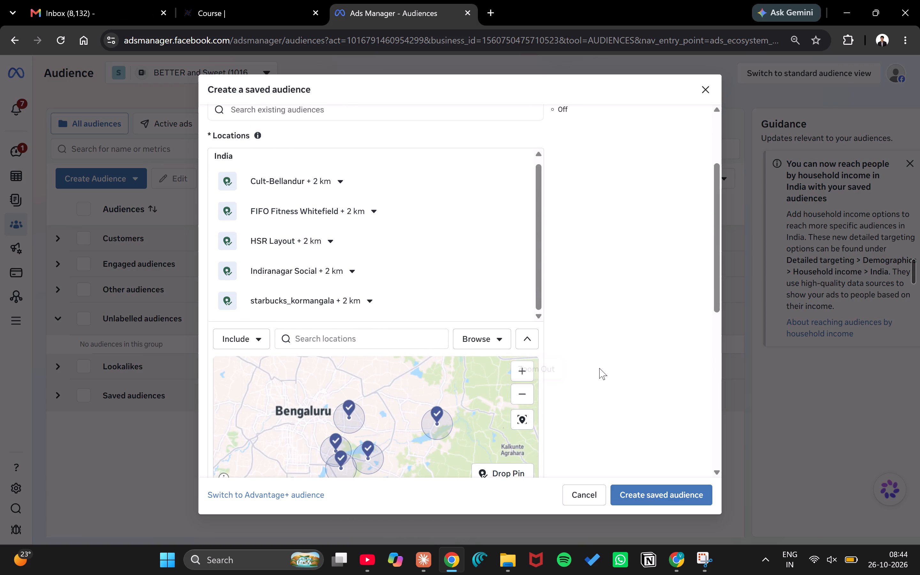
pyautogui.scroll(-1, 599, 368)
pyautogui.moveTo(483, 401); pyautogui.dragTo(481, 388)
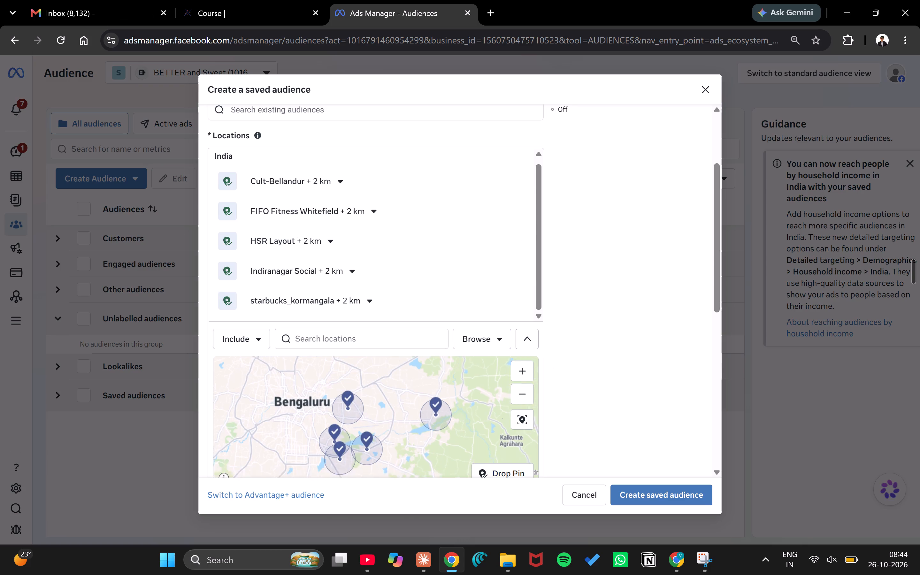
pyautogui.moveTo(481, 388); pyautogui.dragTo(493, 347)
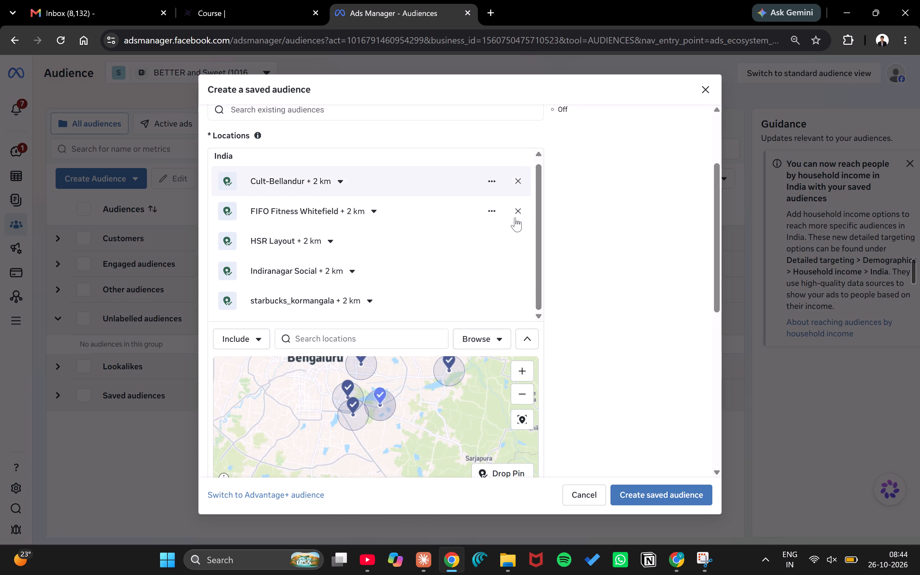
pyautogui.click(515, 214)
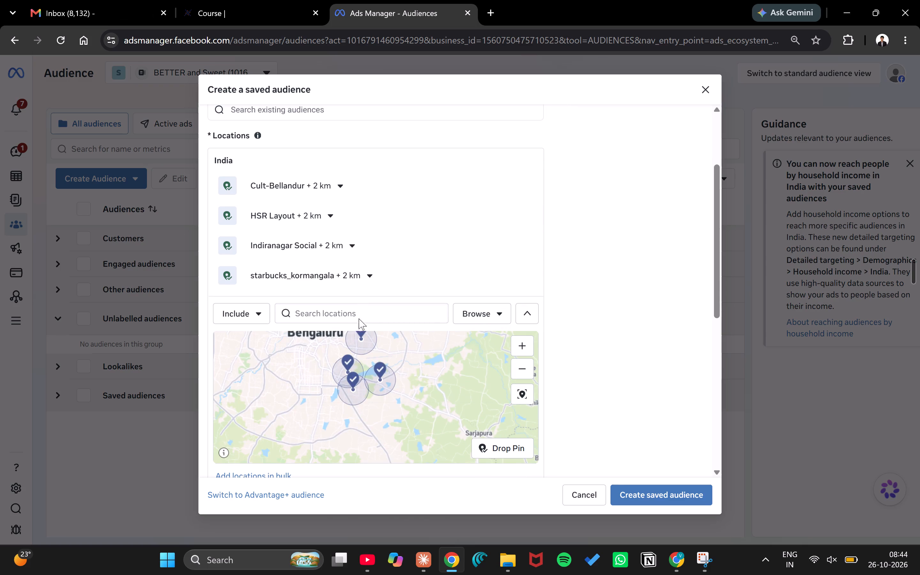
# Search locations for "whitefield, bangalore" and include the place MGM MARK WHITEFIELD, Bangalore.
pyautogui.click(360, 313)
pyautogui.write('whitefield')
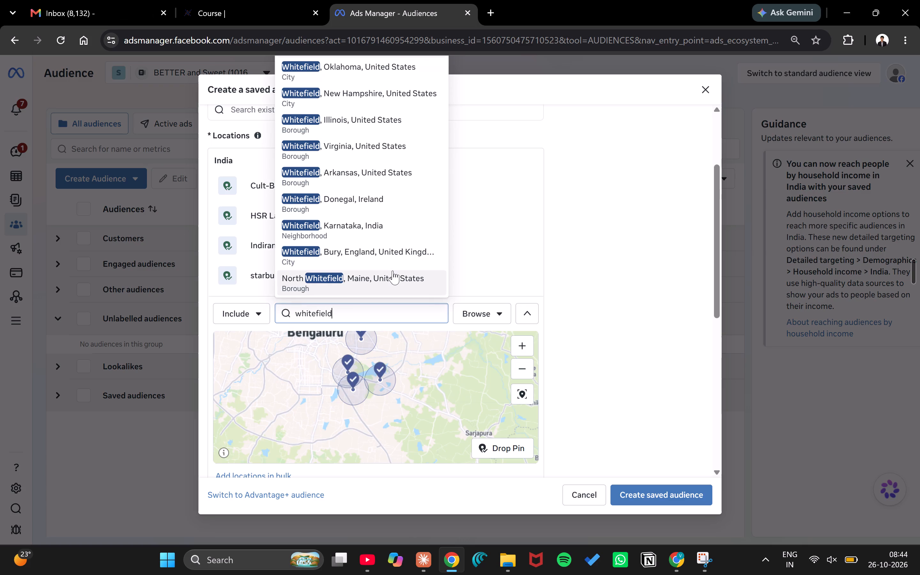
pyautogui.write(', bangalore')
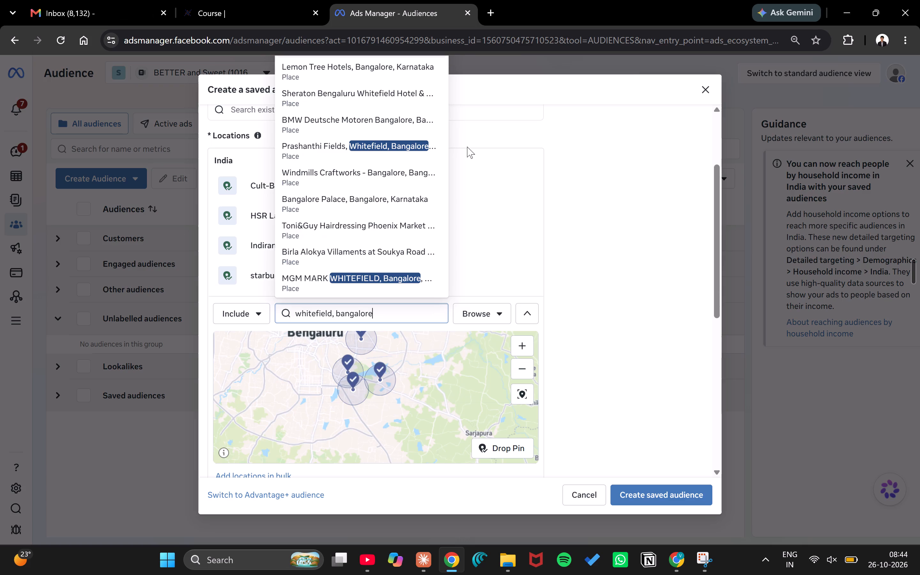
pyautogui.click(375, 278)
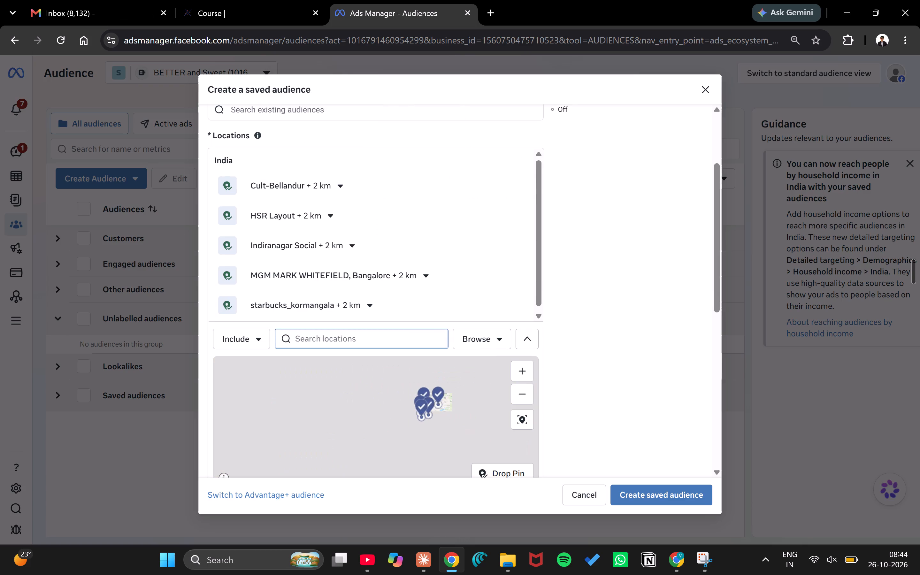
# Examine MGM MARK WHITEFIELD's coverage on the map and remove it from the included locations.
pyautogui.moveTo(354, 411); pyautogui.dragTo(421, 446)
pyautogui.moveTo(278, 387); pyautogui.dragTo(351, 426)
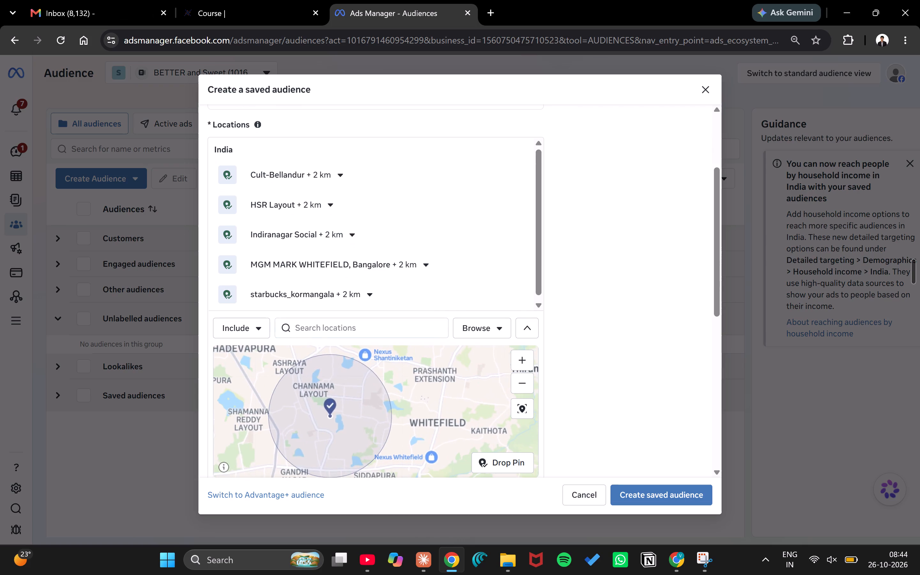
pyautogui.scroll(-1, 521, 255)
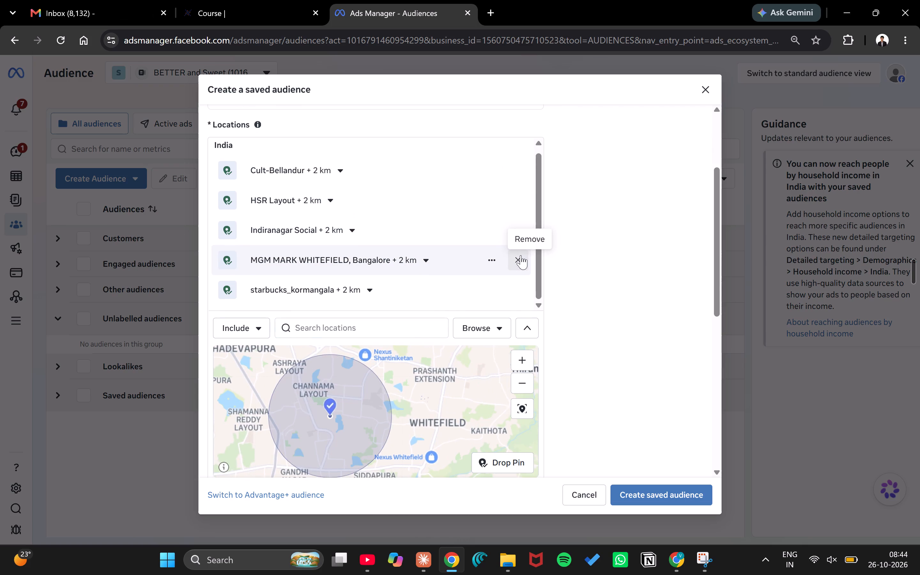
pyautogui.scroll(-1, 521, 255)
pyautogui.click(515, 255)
# Search locations for "nexus, whitefield" and look through the suggested places for one in Whitefield, Bangalore.
pyautogui.click(369, 305)
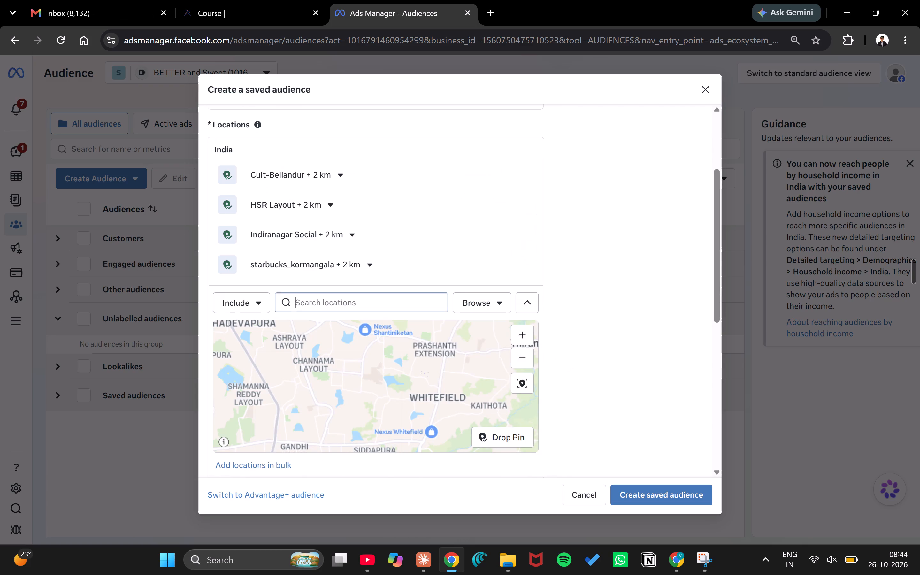
pyautogui.write('nexus, whitefield')
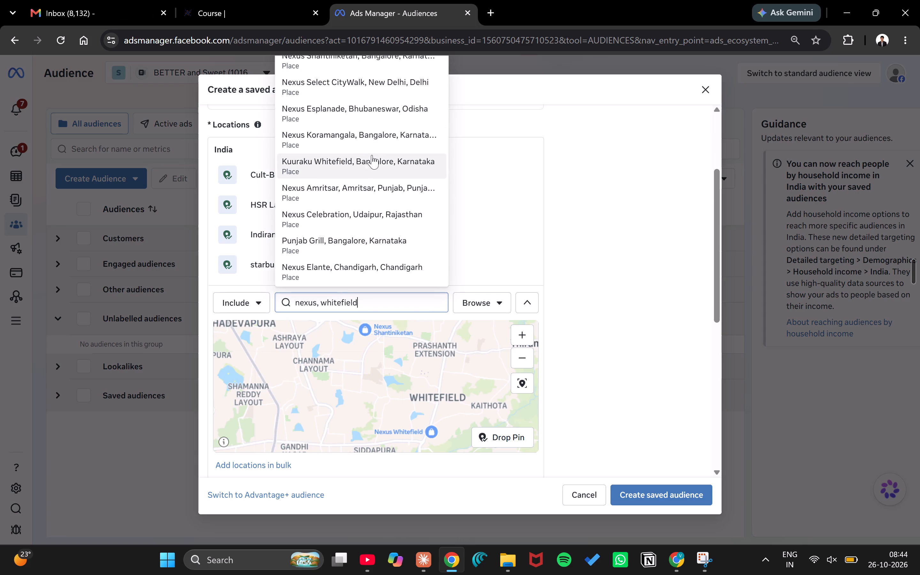
pyautogui.scroll(2, 380, 108)
pyautogui.press('BackSpace')
pyautogui.press('BackSpace')
pyautogui.press('BackSpace')
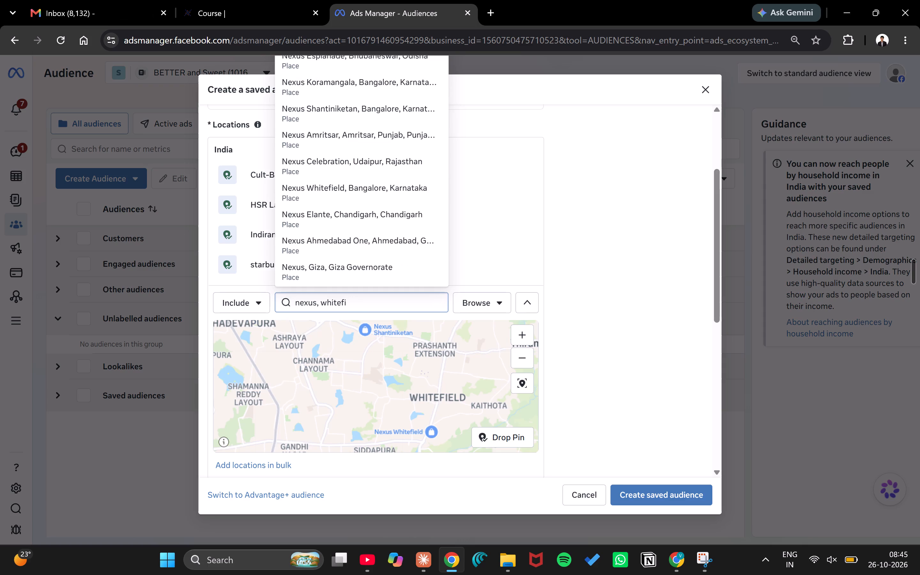
pyautogui.write('eld')
pyautogui.press('Return')
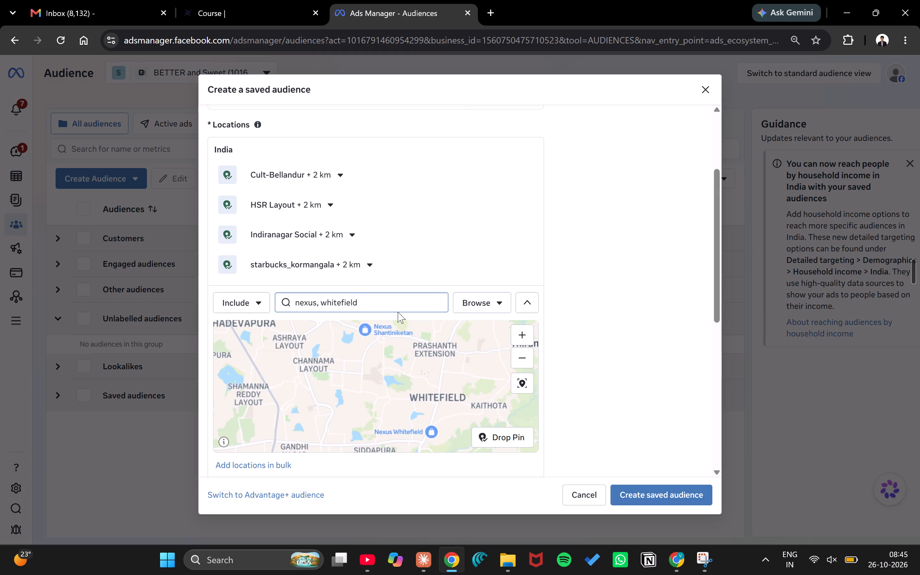
# Change the location search to Nexus Shantiniketan and include that Bangalore place.
pyautogui.moveTo(379, 298); pyautogui.dragTo(316, 300)
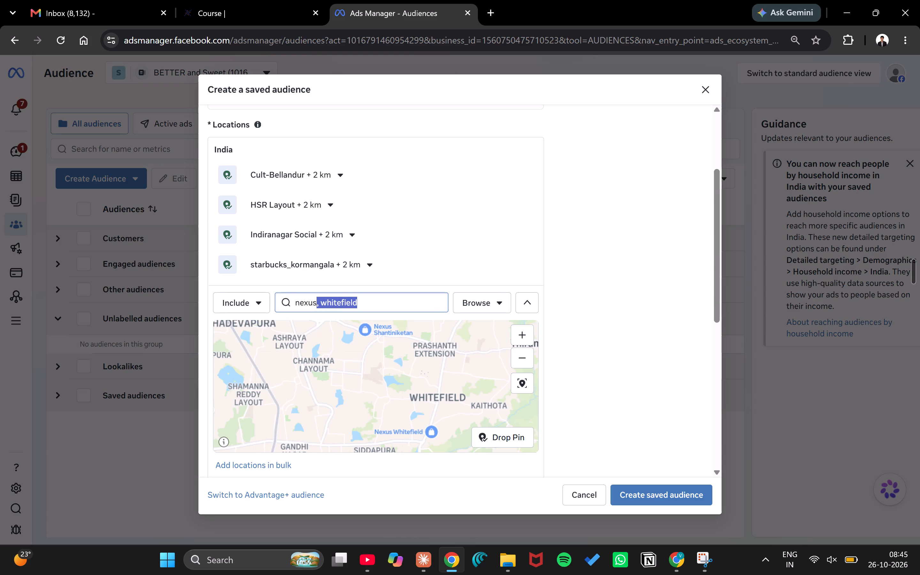
pyautogui.press('BackSpace')
pyautogui.press('space')
pyautogui.write('sha nti')
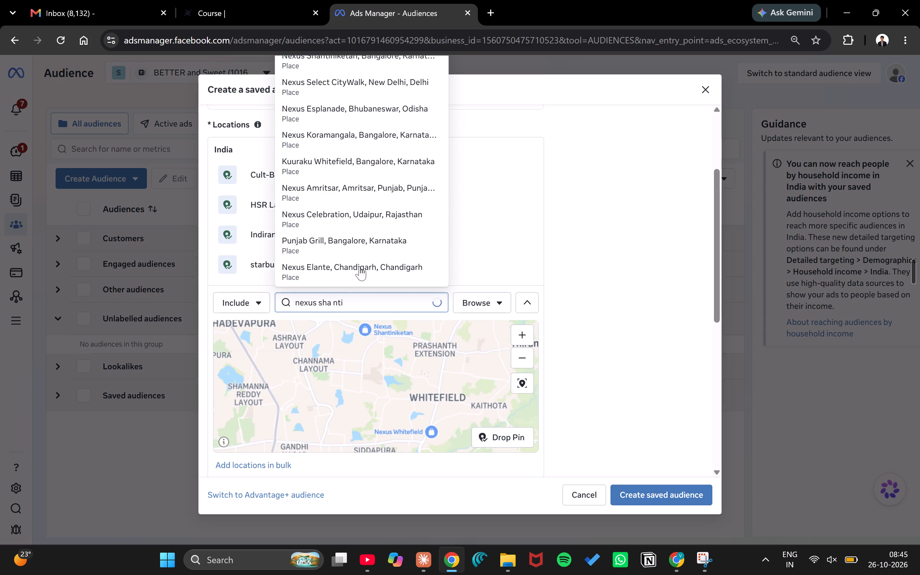
pyautogui.scroll(1, 416, 118)
pyautogui.click(393, 62)
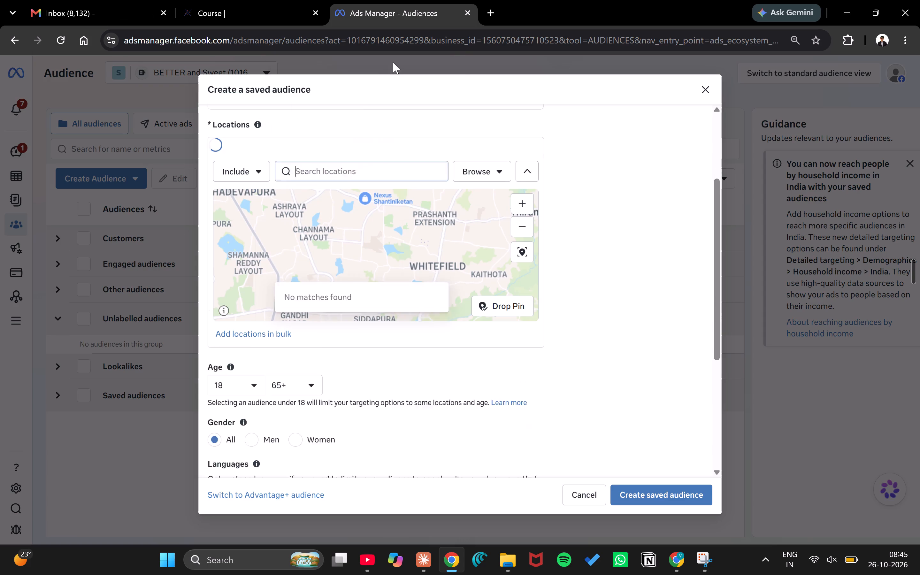
pyautogui.scroll(-1, 393, 237)
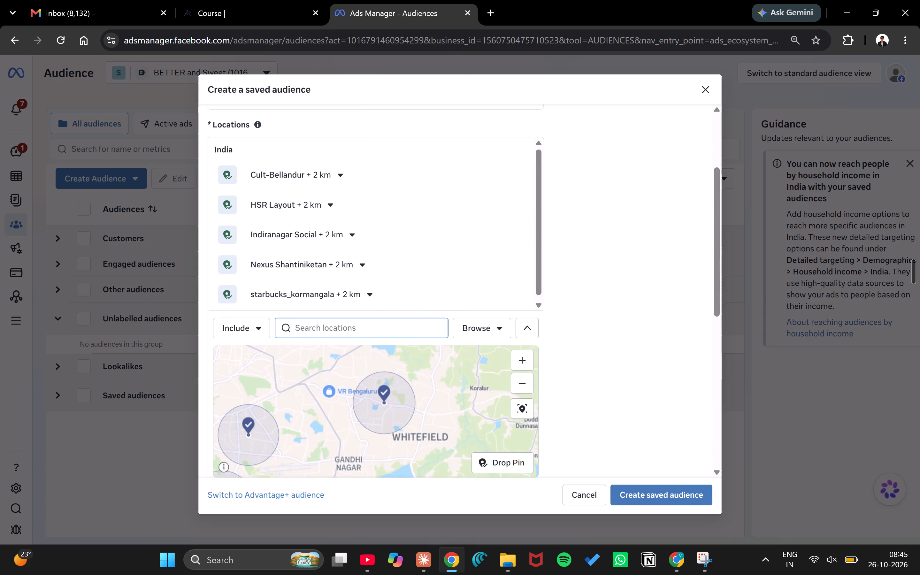
# Set the radius around Nexus Shantiniketan to 5 km.
pyautogui.click(362, 266)
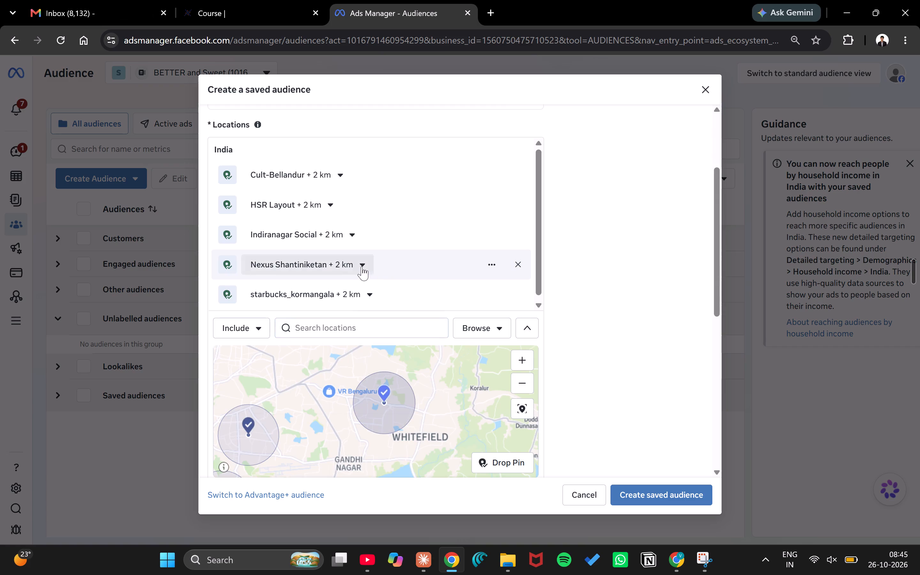
pyautogui.moveTo(316, 299); pyautogui.dragTo(296, 303)
pyautogui.press('5')
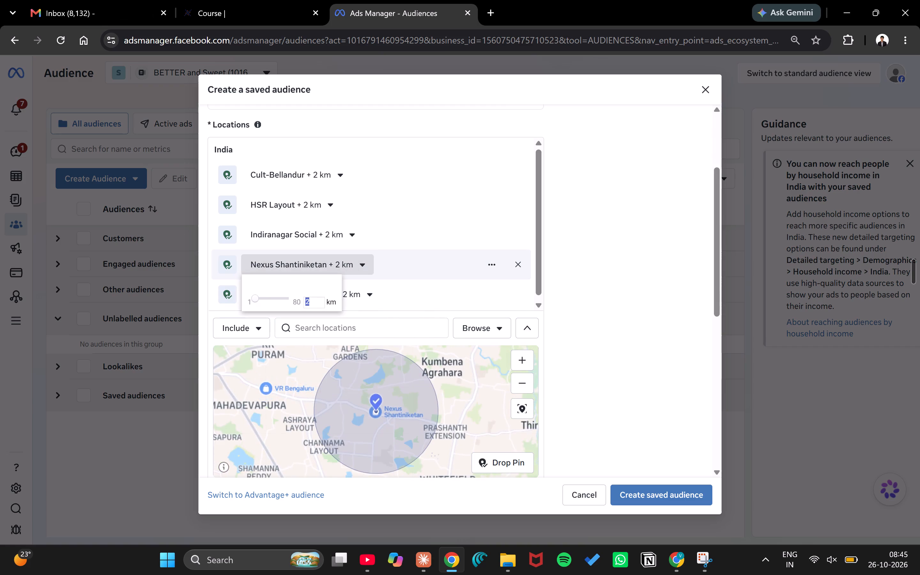
pyautogui.press('Return')
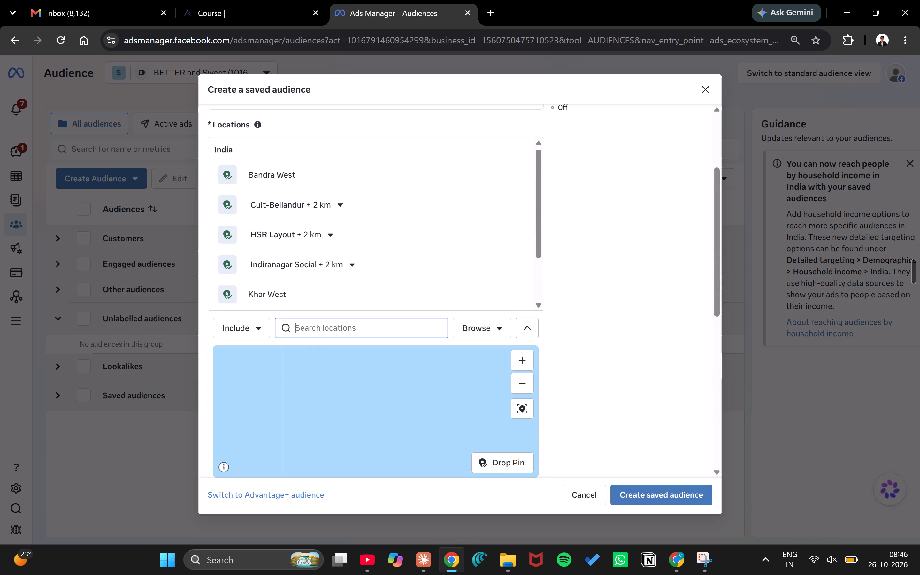
pyautogui.write('andheri west')
pyautogui.click(386, 170)
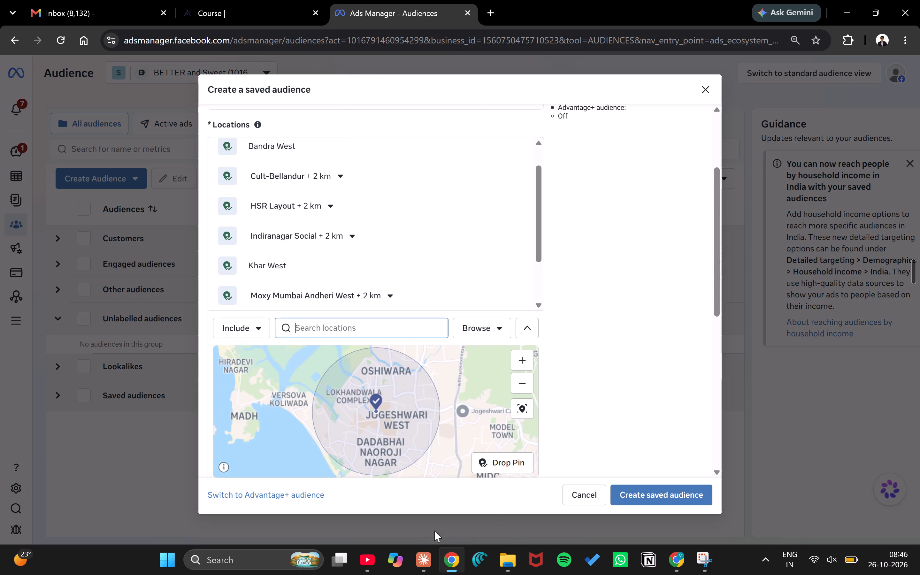
# Check the next Mumbai pin in Claude, search Ads Manager locations for lower parel, and include the place Lower Parel, Mumbai, Maharashtra.
pyautogui.click(419, 555)
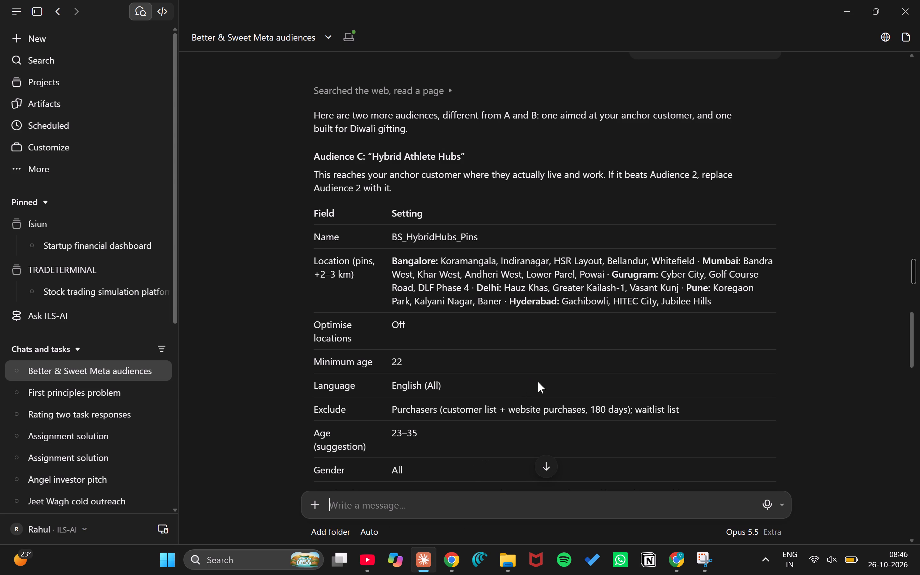
pyautogui.click(453, 559)
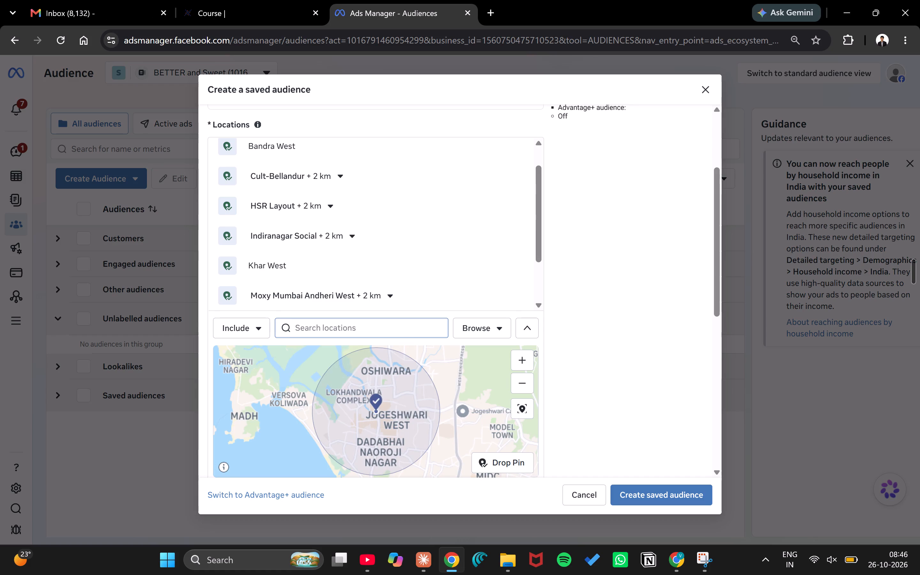
pyautogui.write('lower pare')
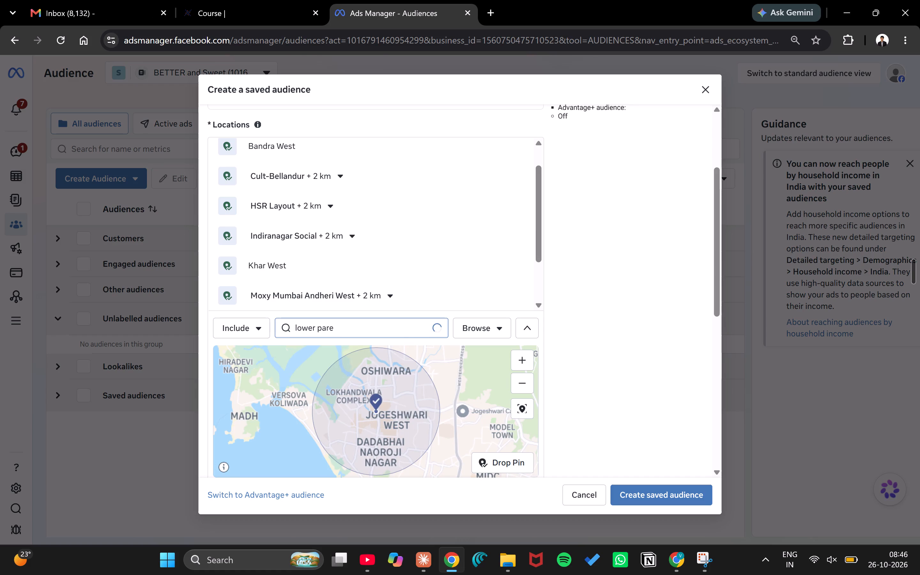
pyautogui.press('l')
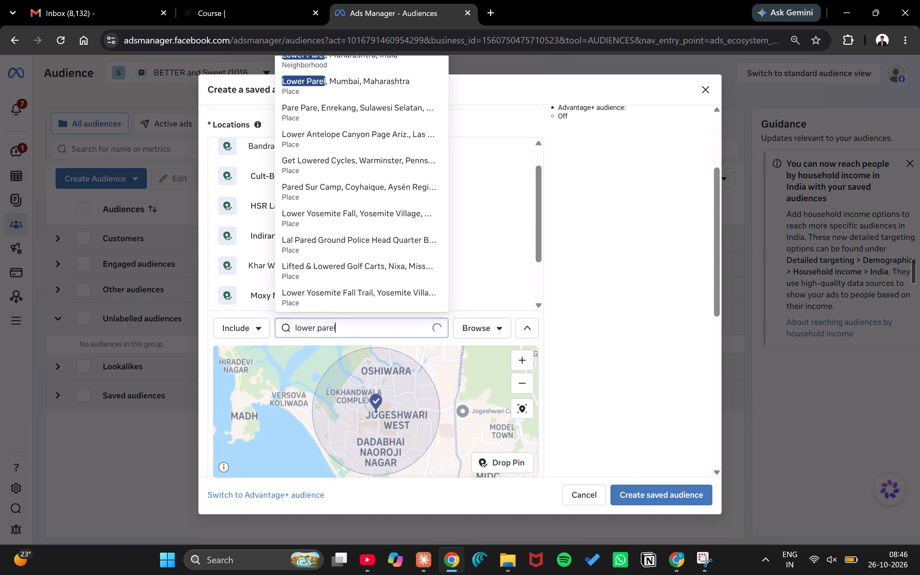
pyautogui.click(399, 82)
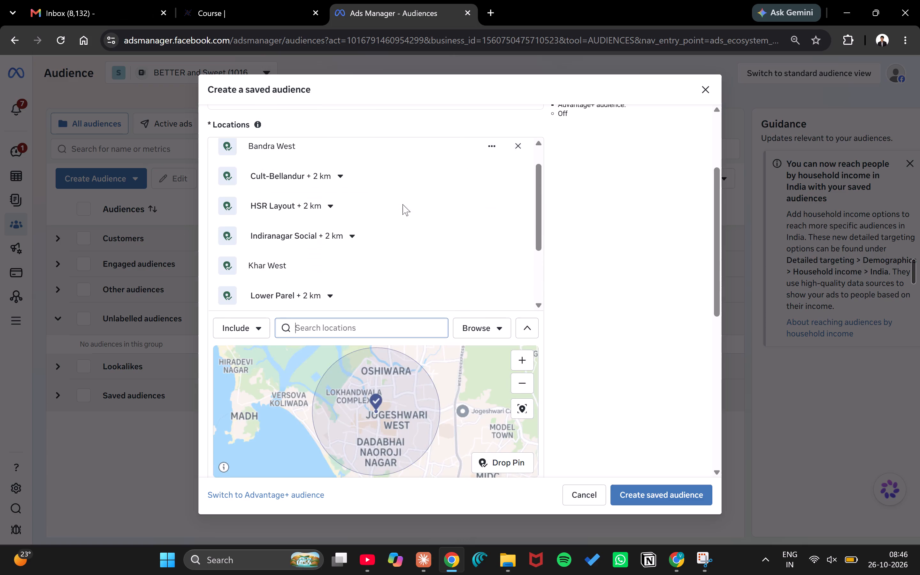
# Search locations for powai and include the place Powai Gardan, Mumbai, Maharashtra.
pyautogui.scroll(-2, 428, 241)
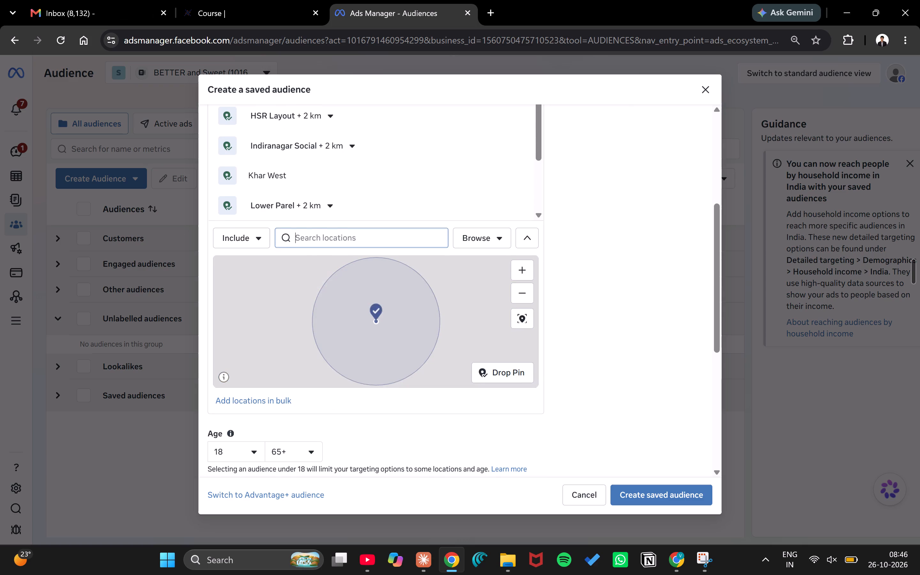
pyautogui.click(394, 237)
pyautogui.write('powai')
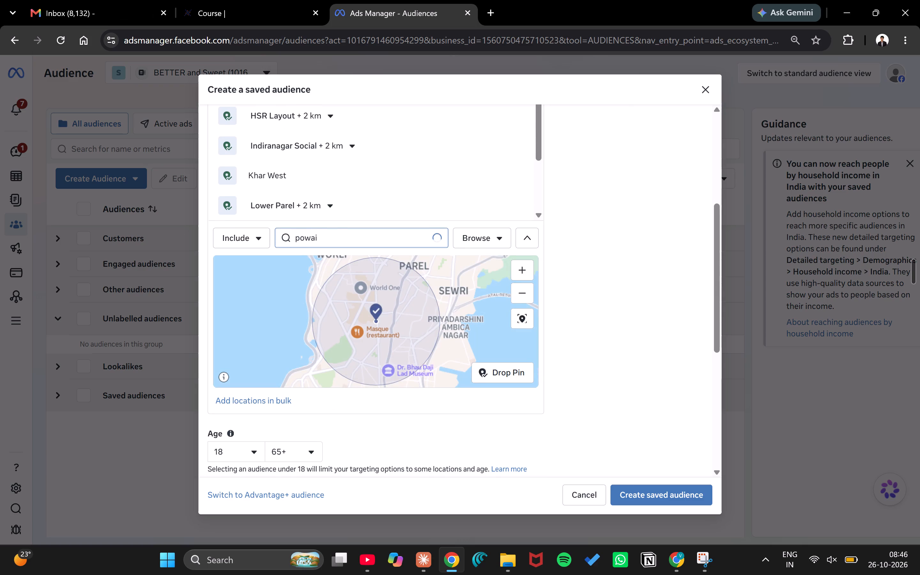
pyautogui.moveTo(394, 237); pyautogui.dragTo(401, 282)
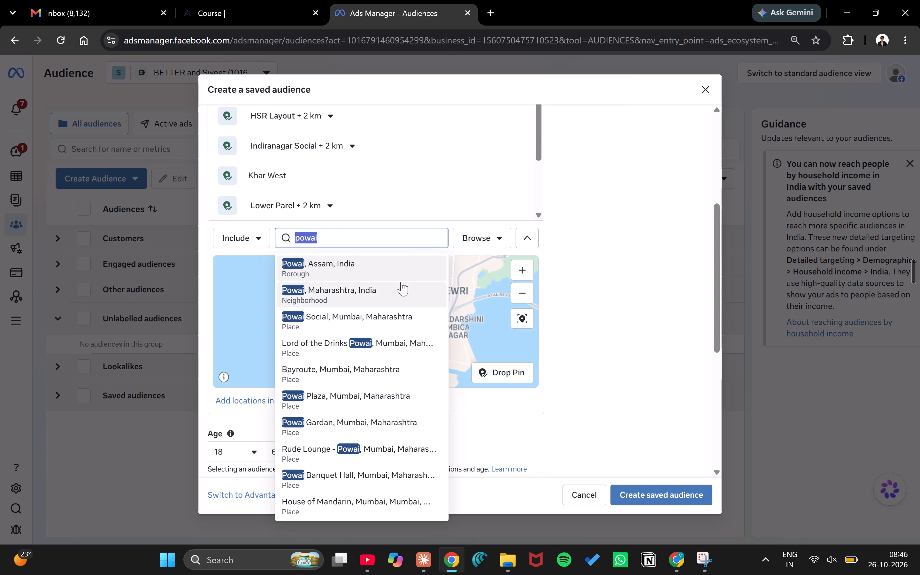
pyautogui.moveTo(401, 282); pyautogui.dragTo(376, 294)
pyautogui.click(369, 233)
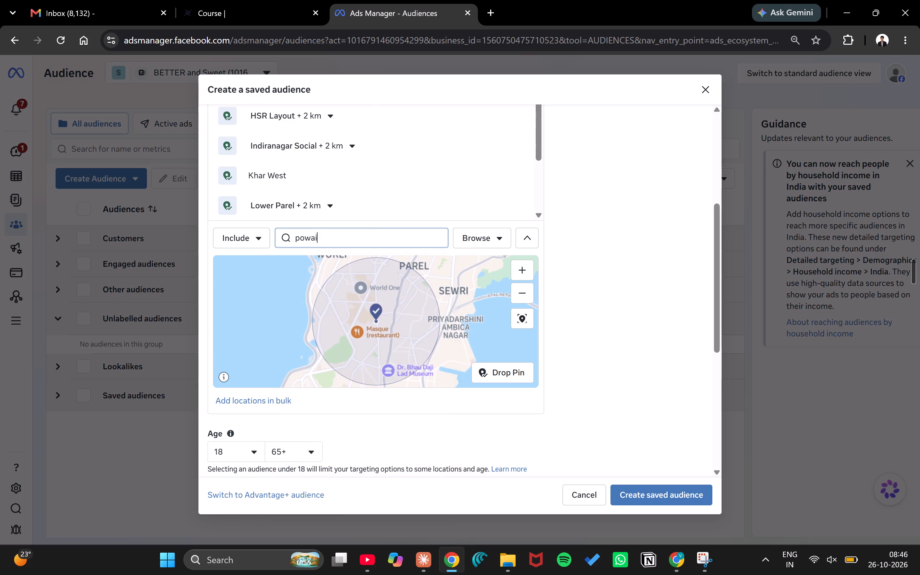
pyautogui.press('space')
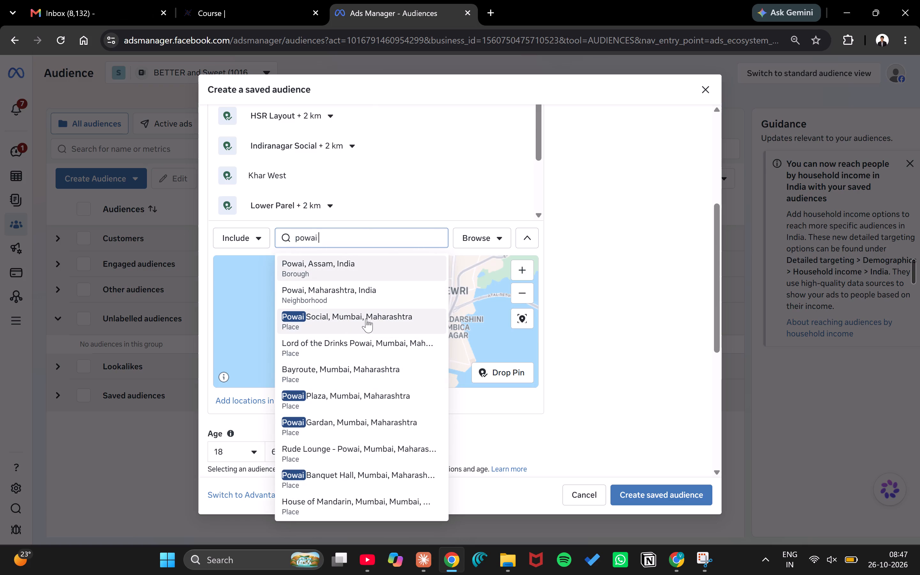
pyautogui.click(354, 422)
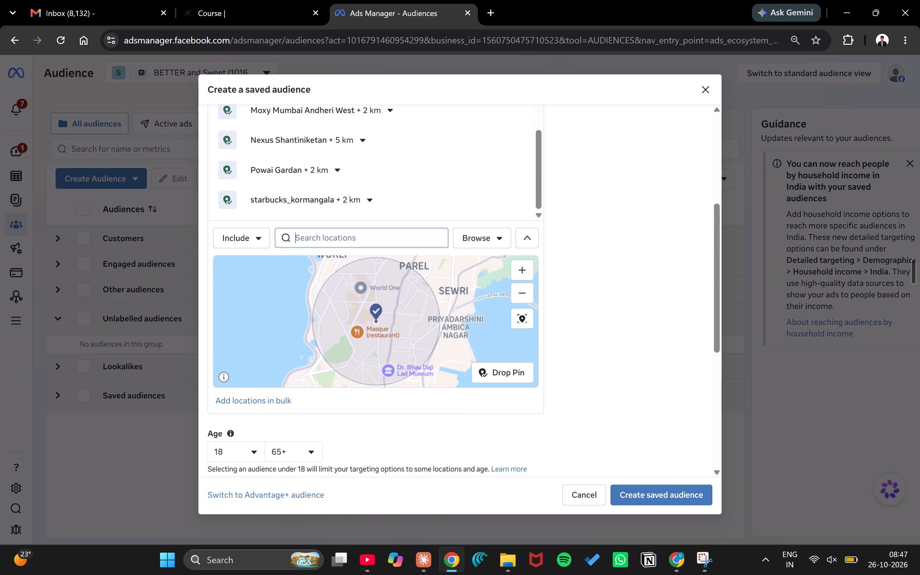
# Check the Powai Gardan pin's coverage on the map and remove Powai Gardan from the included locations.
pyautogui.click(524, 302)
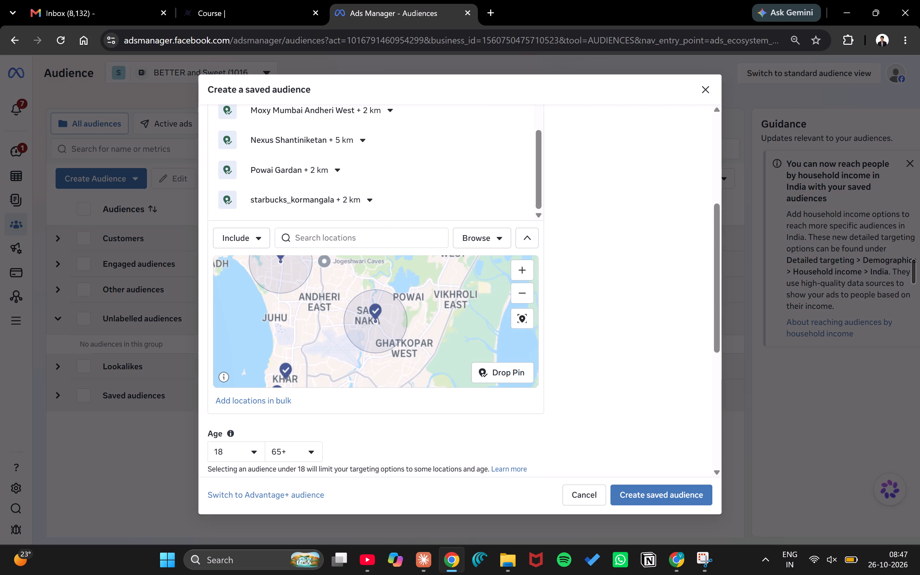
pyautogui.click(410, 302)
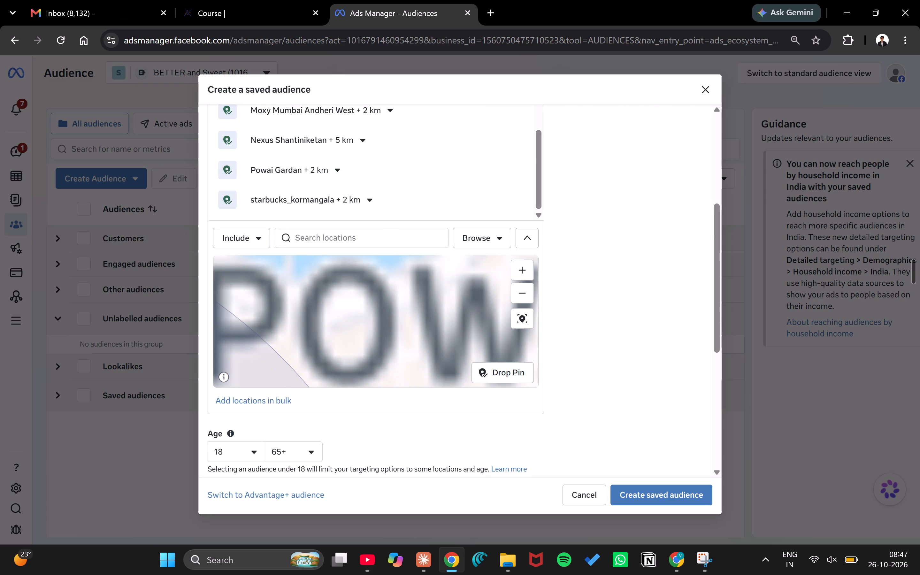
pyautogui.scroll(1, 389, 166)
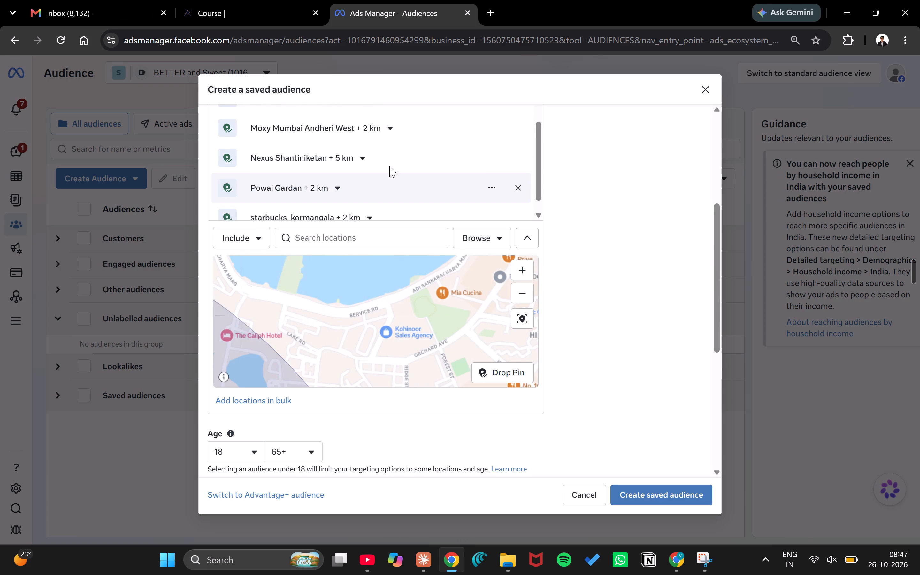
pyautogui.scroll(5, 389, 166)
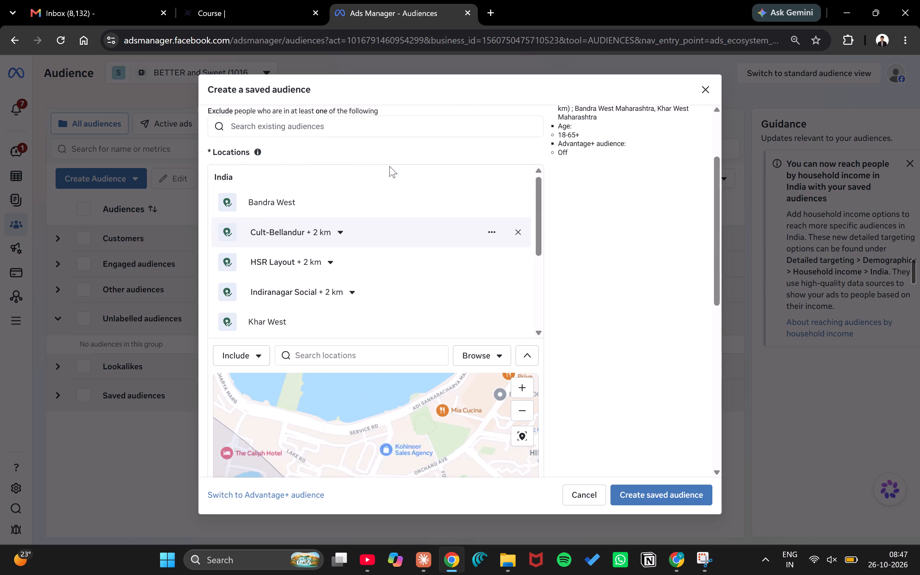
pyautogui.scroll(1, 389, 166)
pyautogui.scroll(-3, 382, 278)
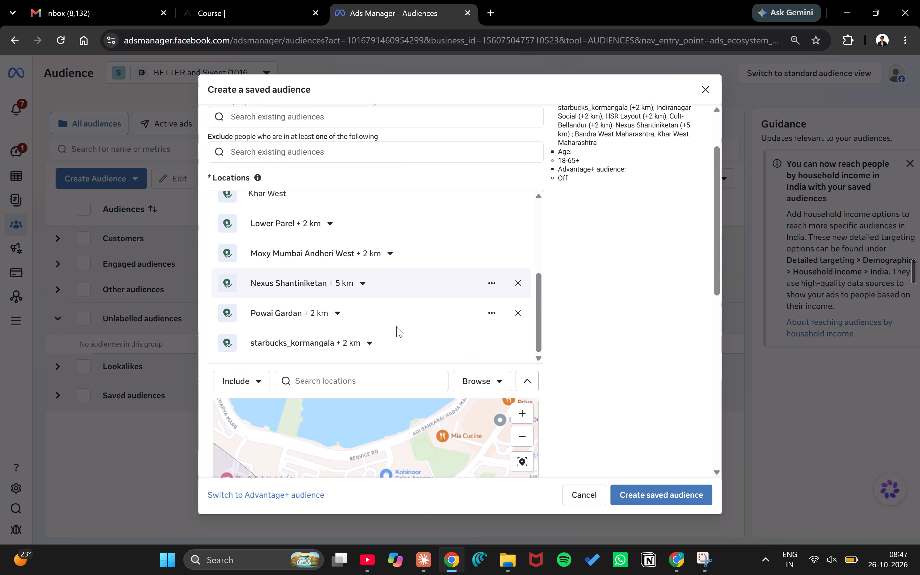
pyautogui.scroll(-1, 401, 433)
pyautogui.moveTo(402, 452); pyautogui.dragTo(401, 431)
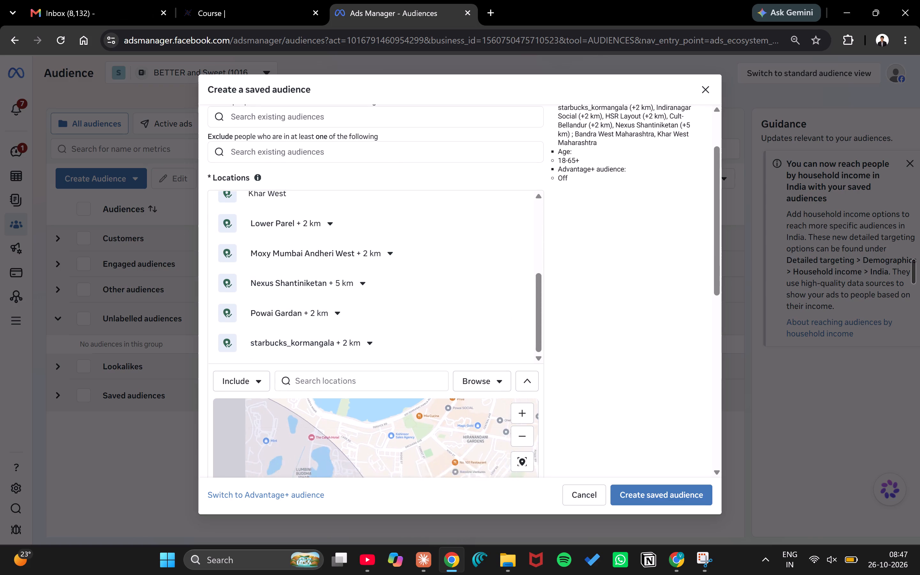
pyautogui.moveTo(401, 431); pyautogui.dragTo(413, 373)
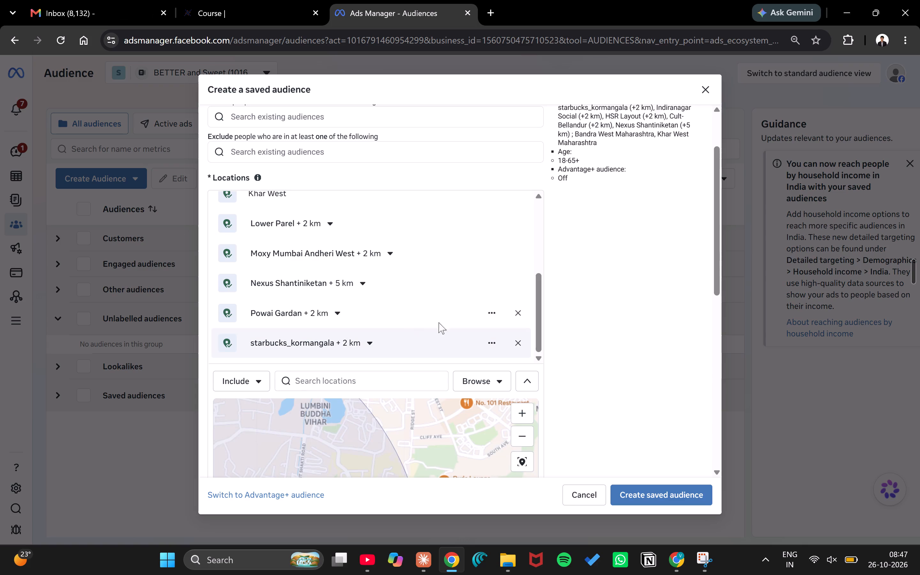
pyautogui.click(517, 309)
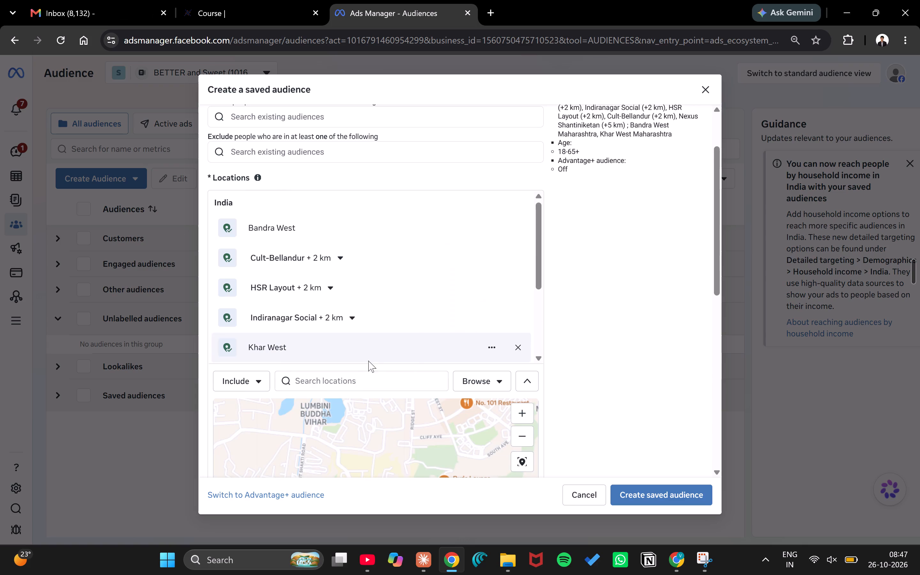
# Search locations for hiranandani, include the place Hiranandani Garden Powai, Mumbai, and review the included locations.
pyautogui.click(356, 383)
pyautogui.write('hiranandano')
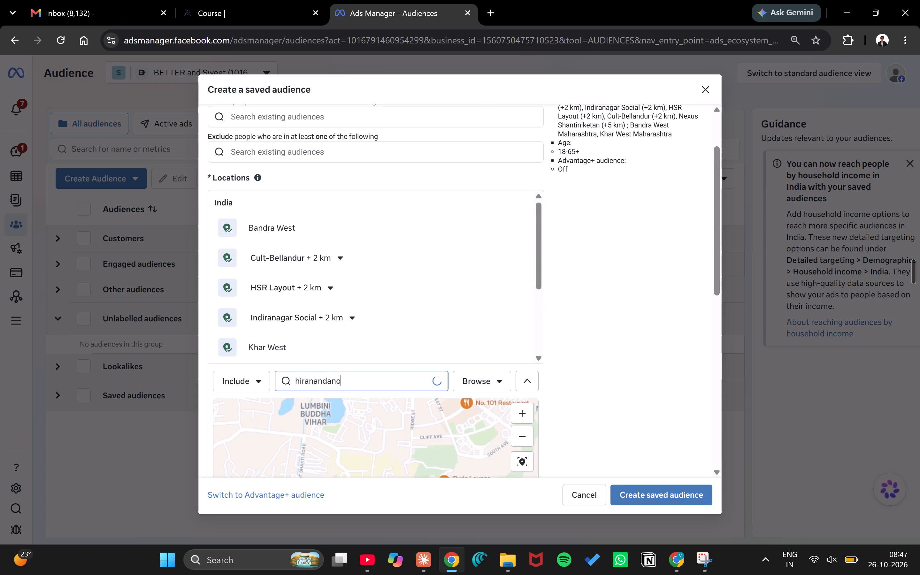
pyautogui.press('BackSpace')
pyautogui.press('i')
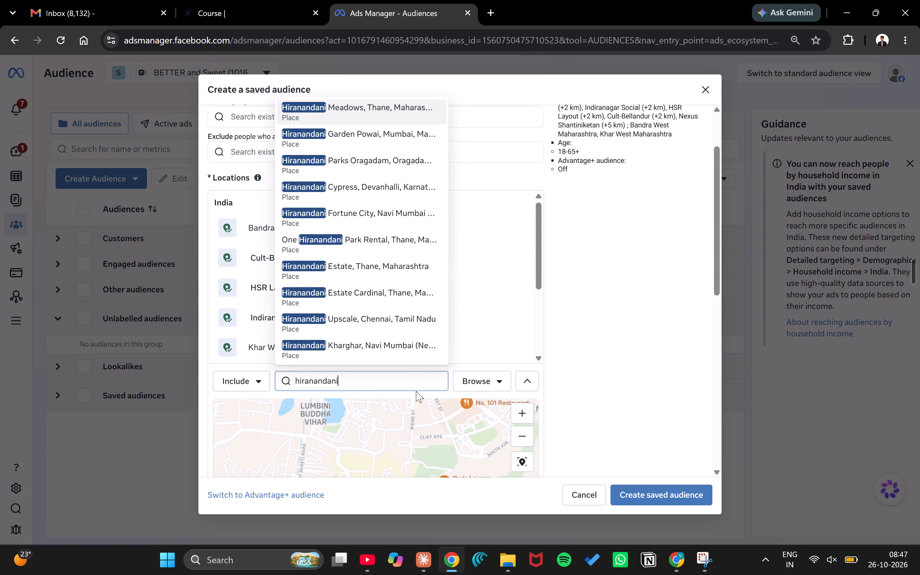
pyautogui.click(379, 139)
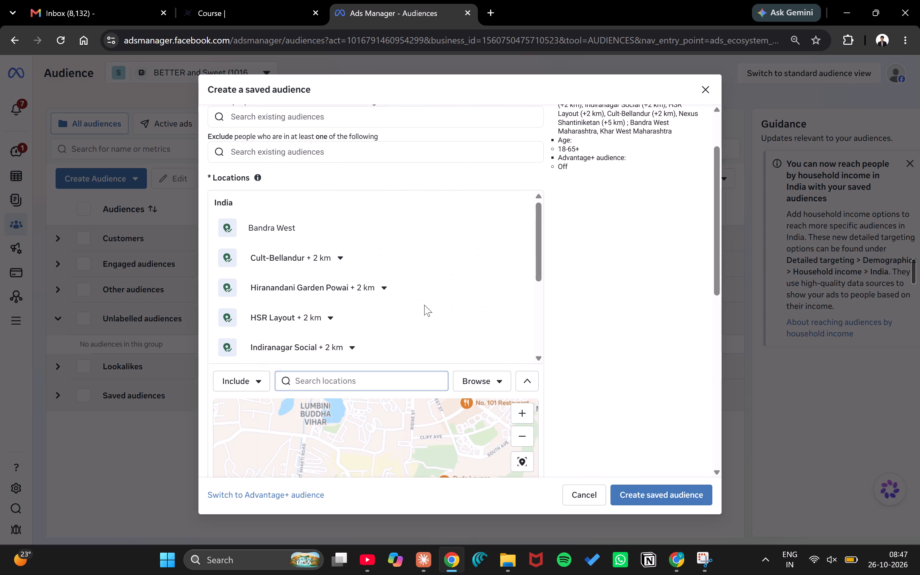
pyautogui.scroll(-1, 446, 285)
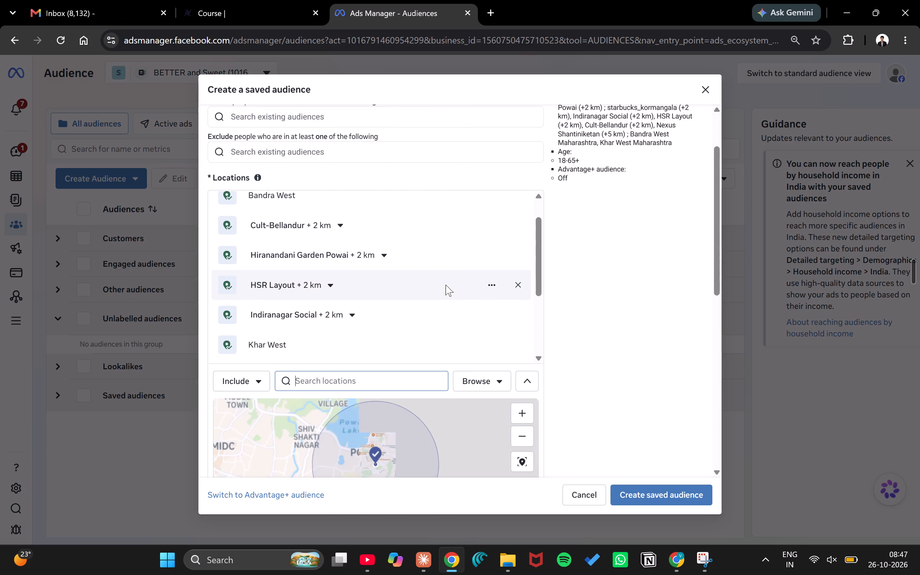
pyautogui.scroll(-2, 451, 266)
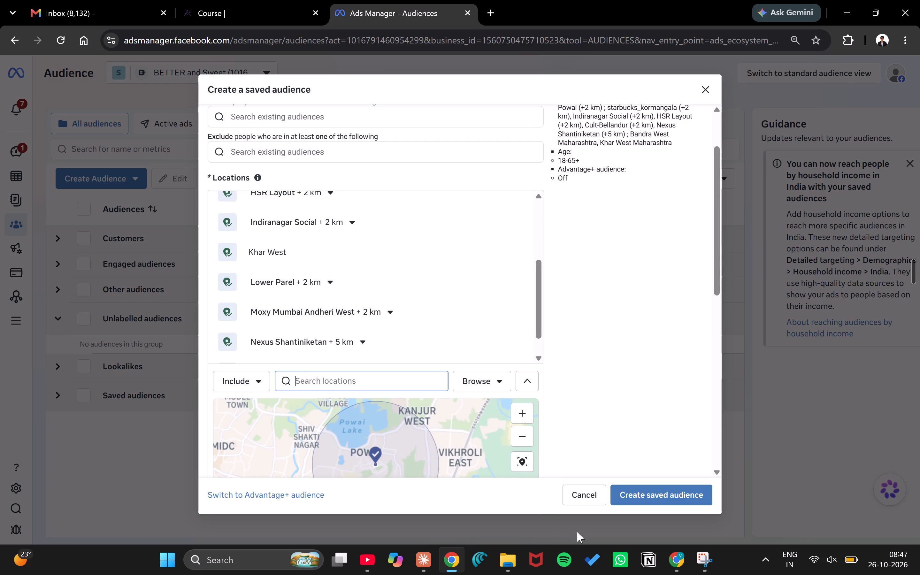
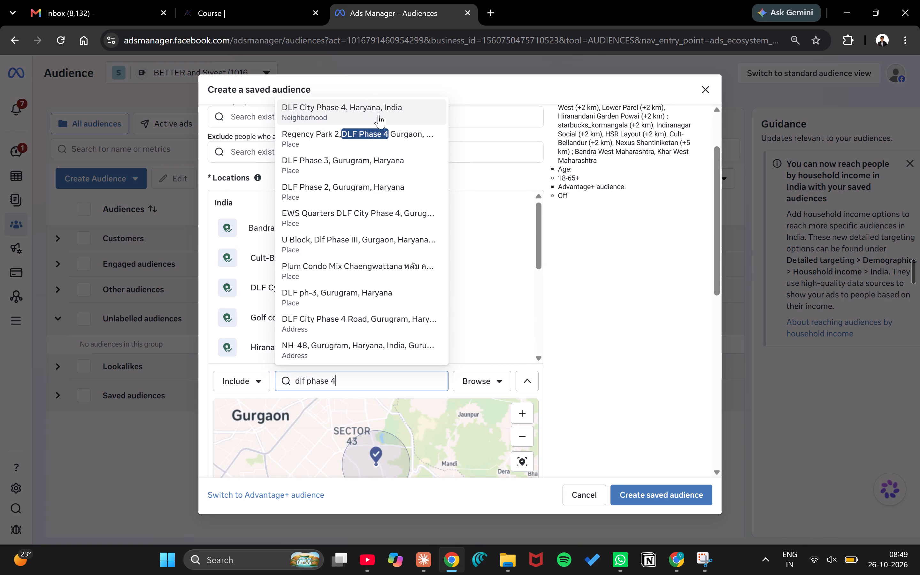
pyautogui.click(397, 133)
pyautogui.scroll(1, 411, 267)
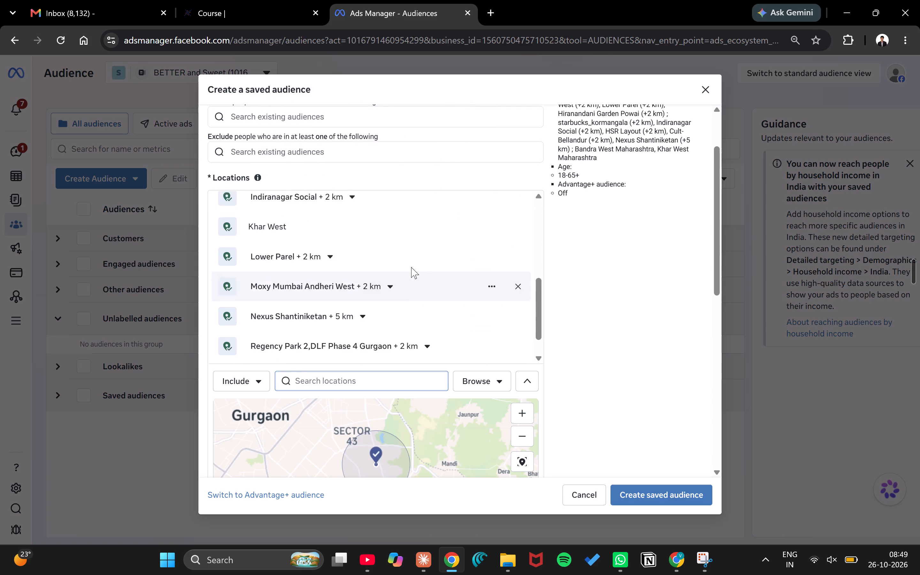
pyautogui.scroll(2, 411, 267)
pyautogui.scroll(-2, 411, 267)
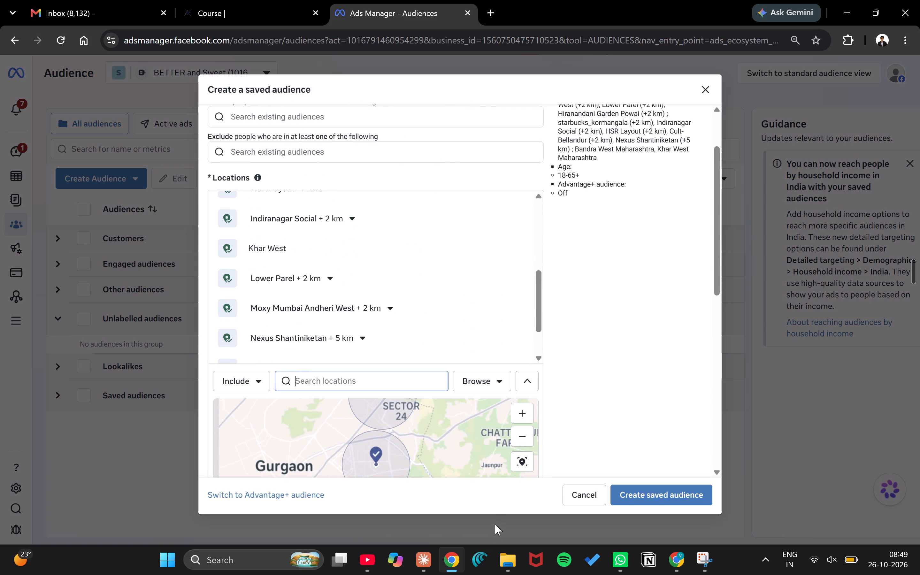
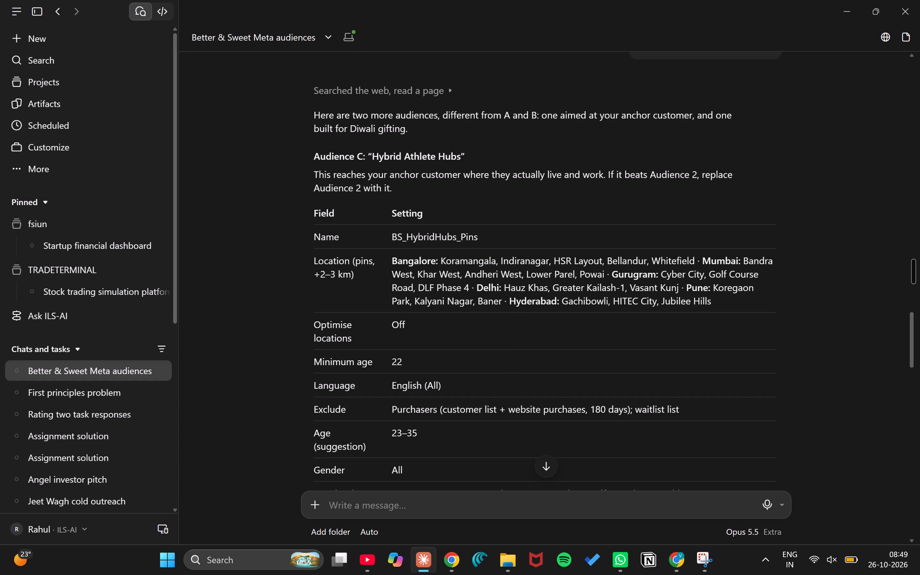
# Switch to Ads Manager, search the saved audience's locations for hauz khas, and include Hauz Khas Social, New Delhi.
pyautogui.click(448, 568)
pyautogui.click(359, 384)
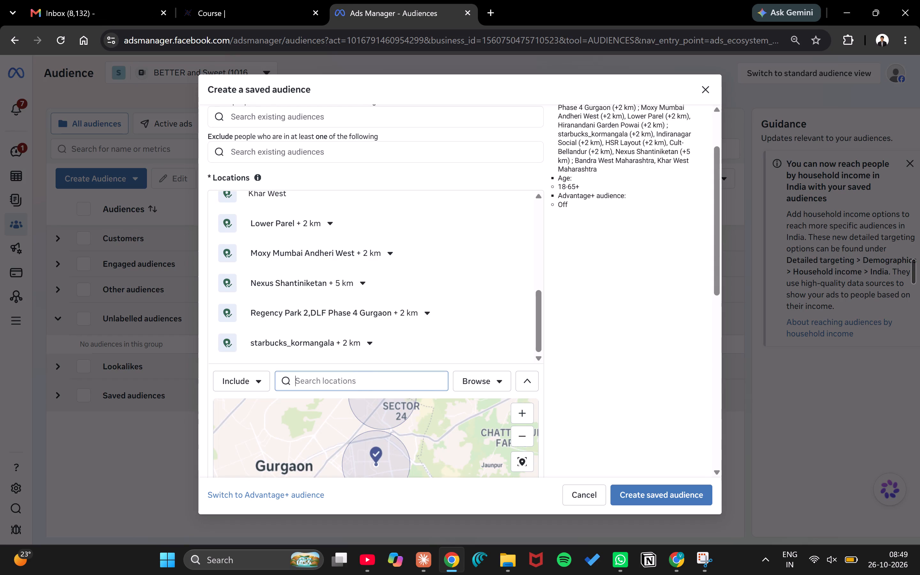
pyautogui.write('hauz khas')
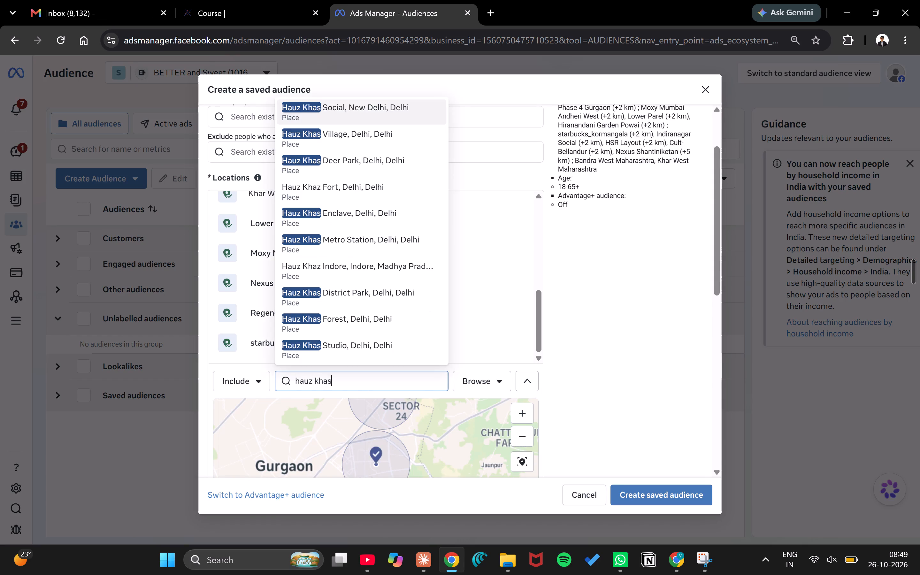
pyautogui.click(378, 109)
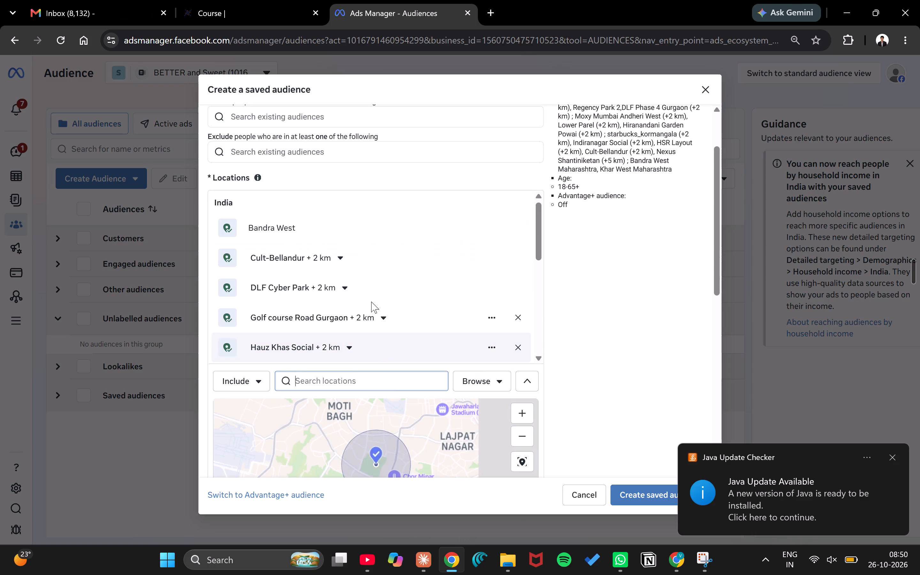
# Check Audience C's next Delhi pin in Claude, then search Ads Manager locations for greater kailash 1 and include Greater Kailash Part 1, Delhi.
pyautogui.click(425, 563)
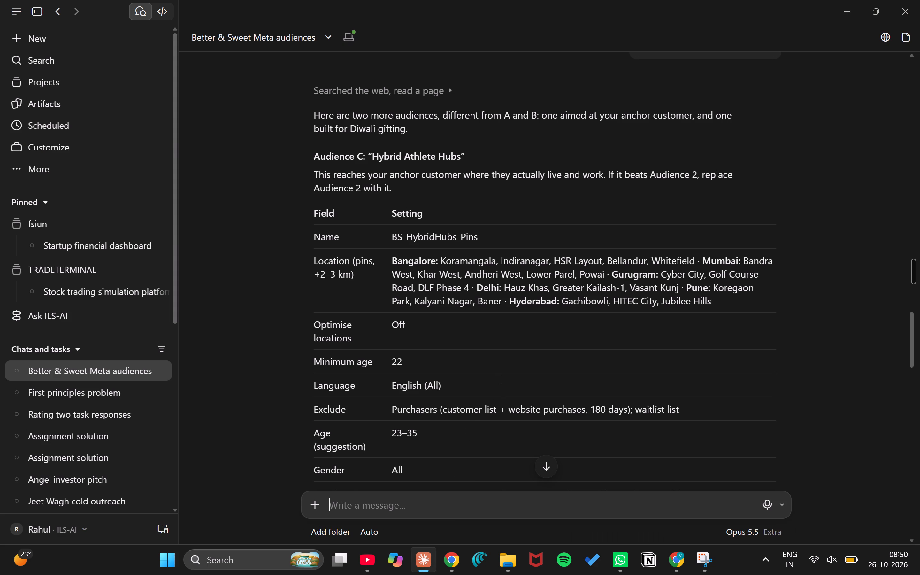
pyautogui.click(453, 561)
pyautogui.write('greater kh\\a')
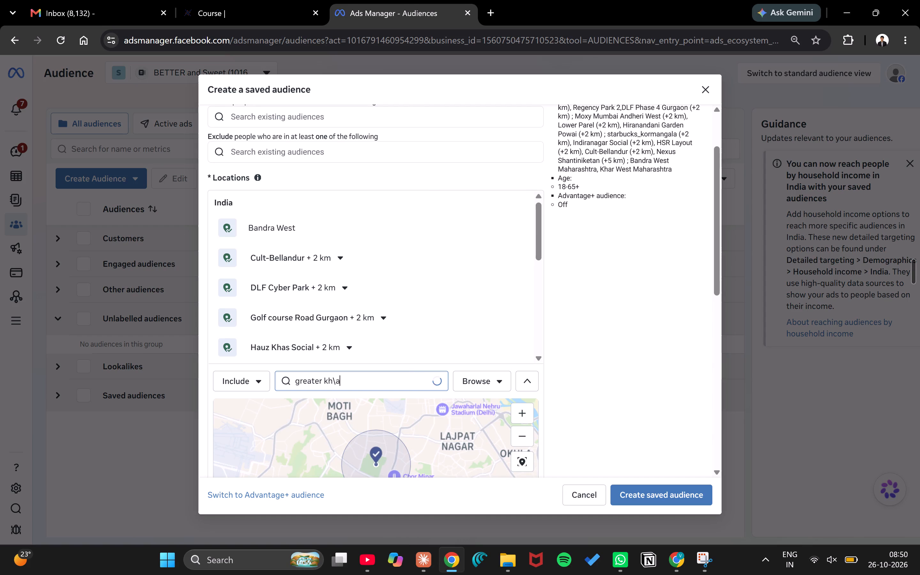
pyautogui.press('BackSpace')
pyautogui.press('BackSpace')
pyautogui.press('BackSpace')
pyautogui.write('aile')
pyautogui.press('BackSpace')
pyautogui.write('ash')
pyautogui.press('space')
pyautogui.write('1')
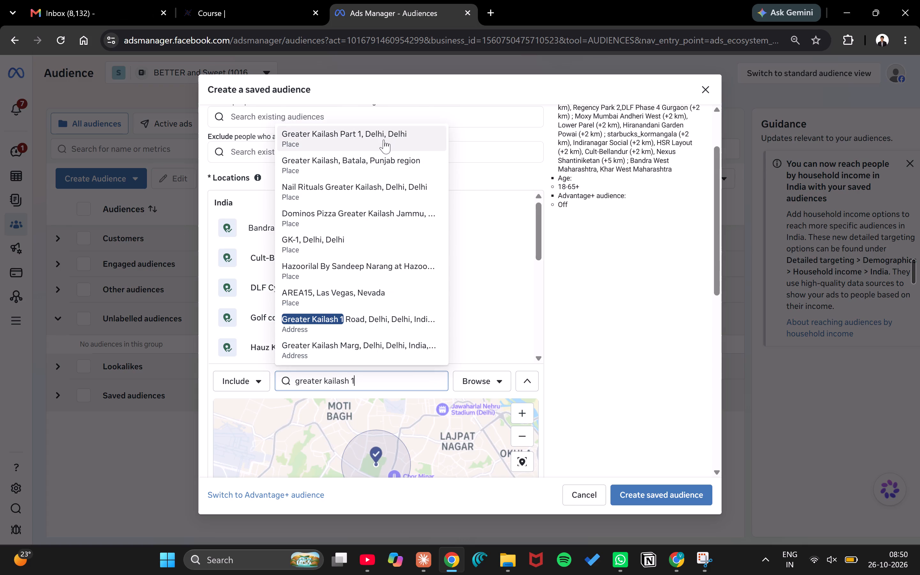
pyautogui.click(374, 143)
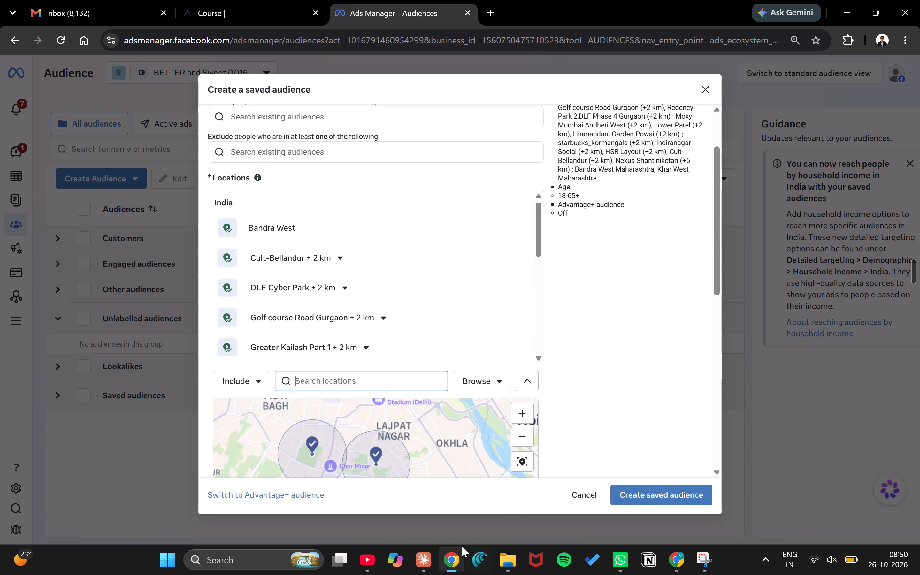
# Check Audience C's last Delhi pin in Claude, then search Ads Manager locations for vasant kunj and include Delhi Public School Vasant Kunj.
pyautogui.click(428, 558)
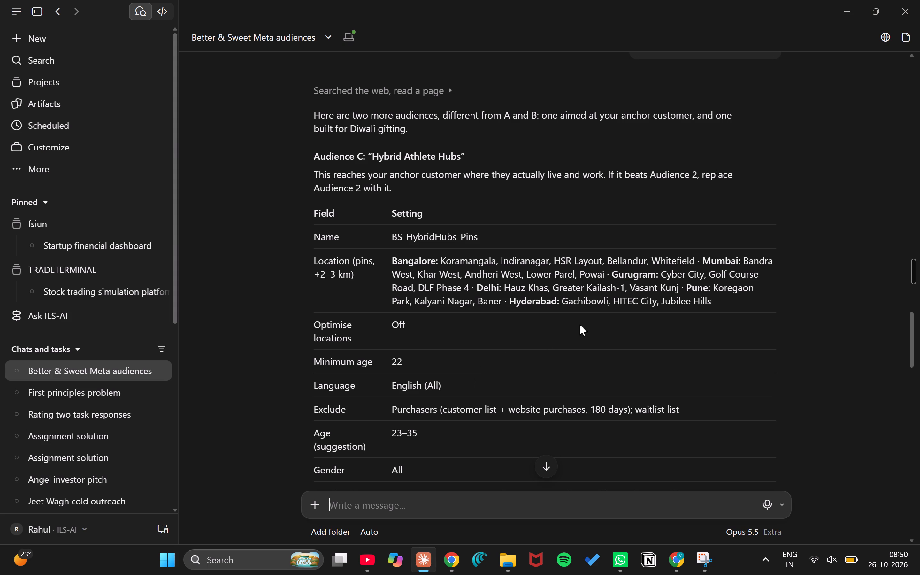
pyautogui.click(456, 565)
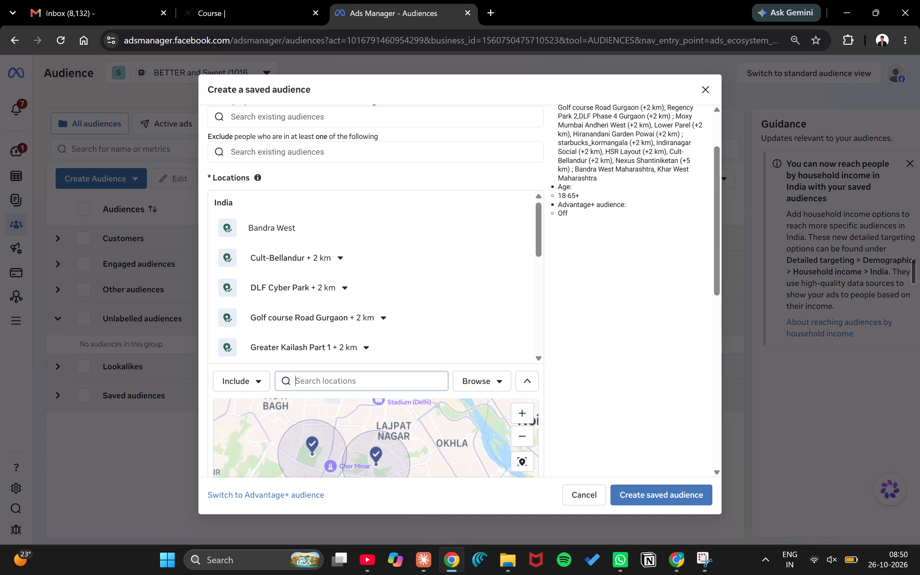
pyautogui.write('vasant kunj')
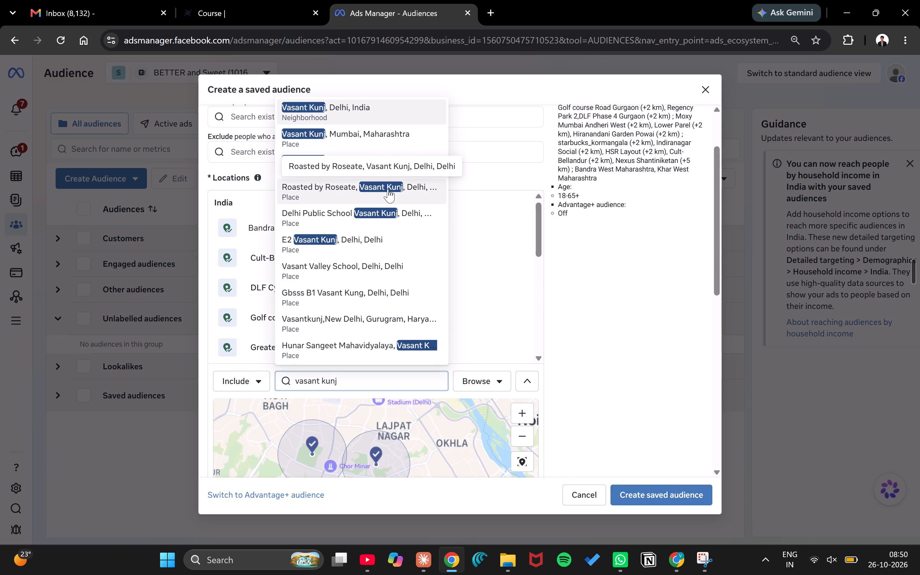
pyautogui.click(389, 213)
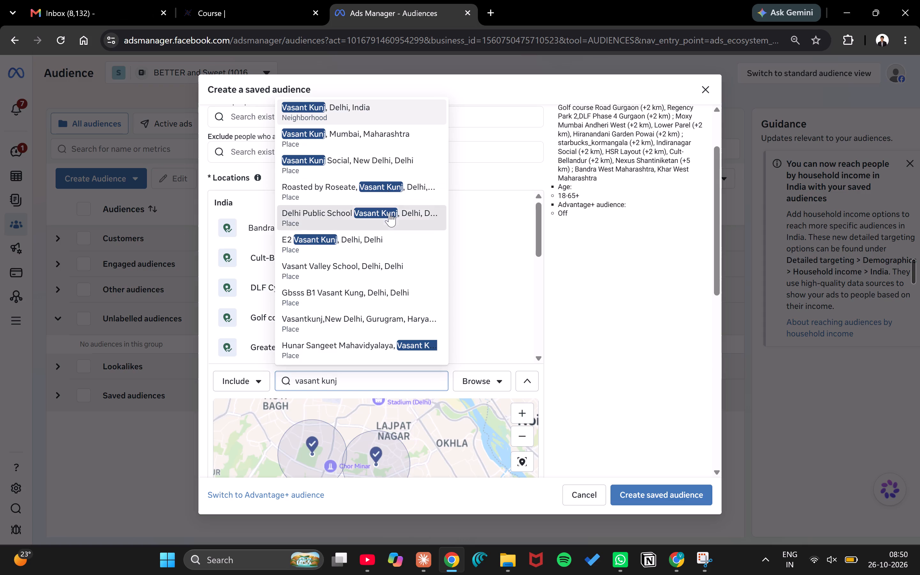
# Search the saved audience's locations for koregaon and include the place Koregaon Park Social, Pune, Maharashtra.
pyautogui.scroll(-1, 432, 354)
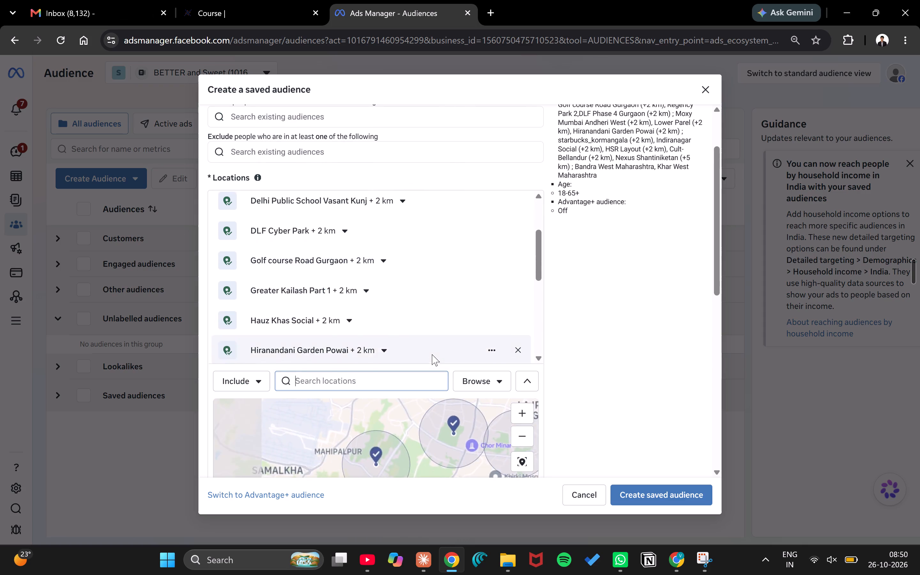
pyautogui.scroll(-1, 432, 354)
pyautogui.click(398, 382)
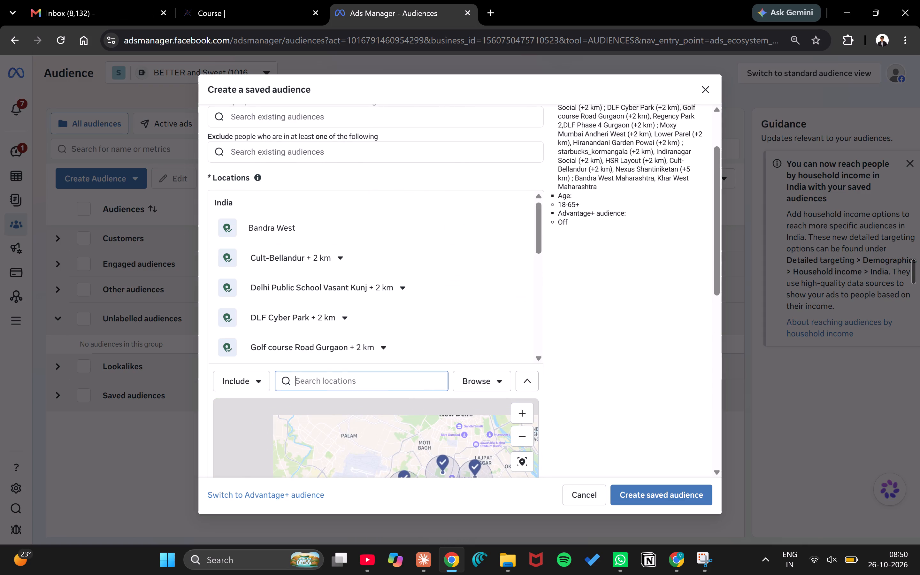
pyautogui.write('koregoan')
pyautogui.press('BackSpace')
pyautogui.press('BackSpace')
pyautogui.press('BackSpace')
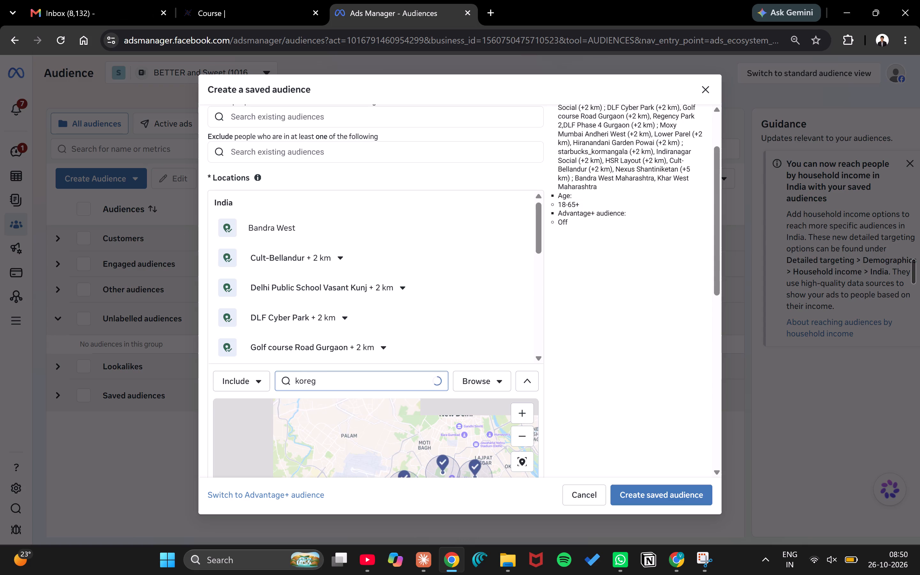
pyautogui.write('aon')
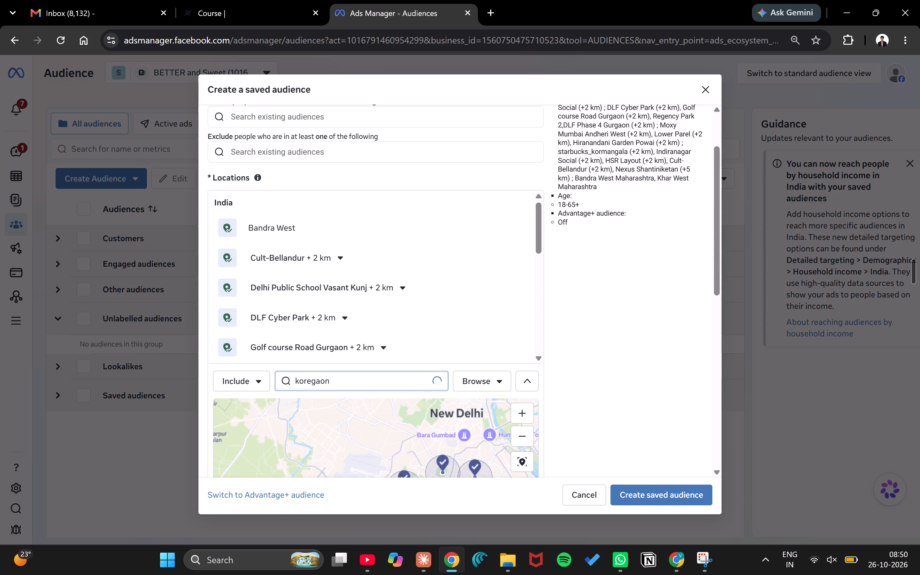
pyautogui.scroll(-4, 464, 266)
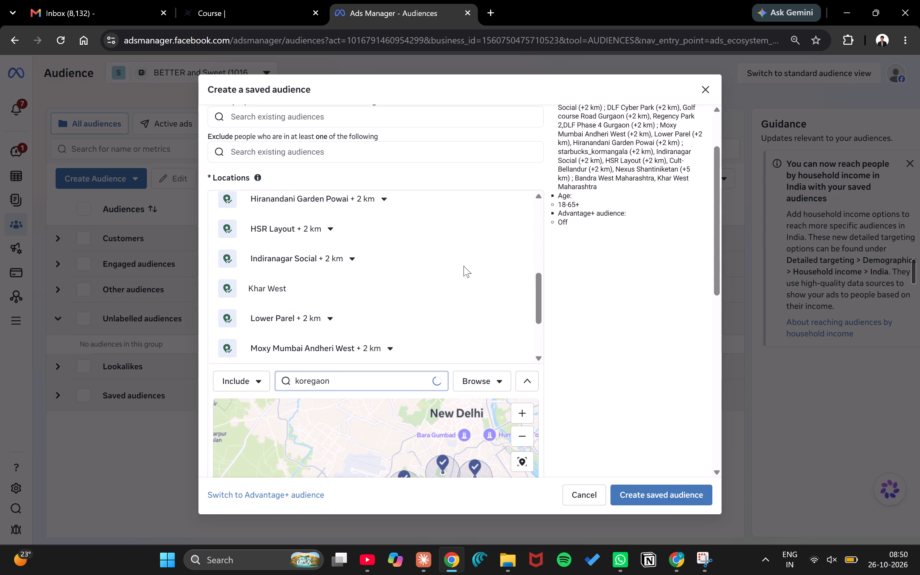
pyautogui.scroll(-4, 464, 266)
pyautogui.scroll(-2, 576, 346)
pyautogui.scroll(2, 590, 307)
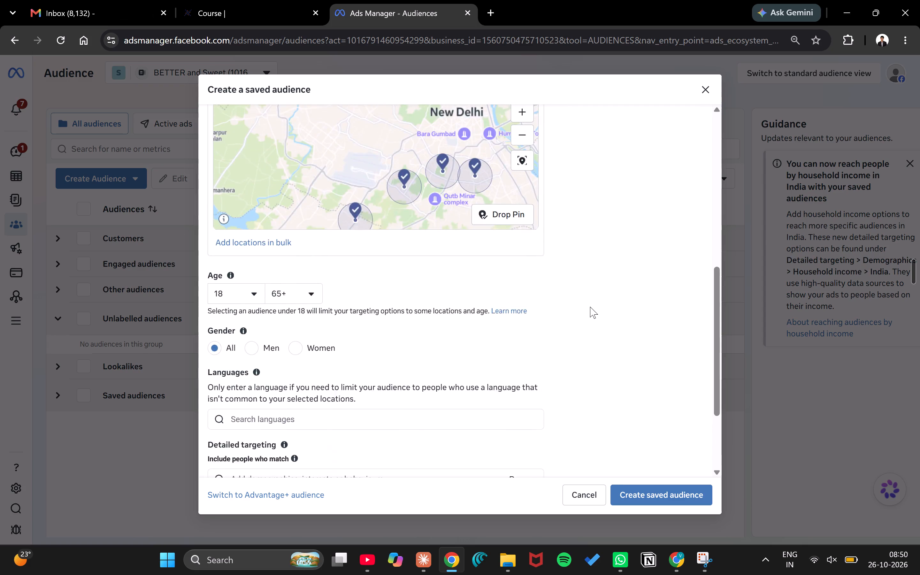
pyautogui.scroll(2, 590, 307)
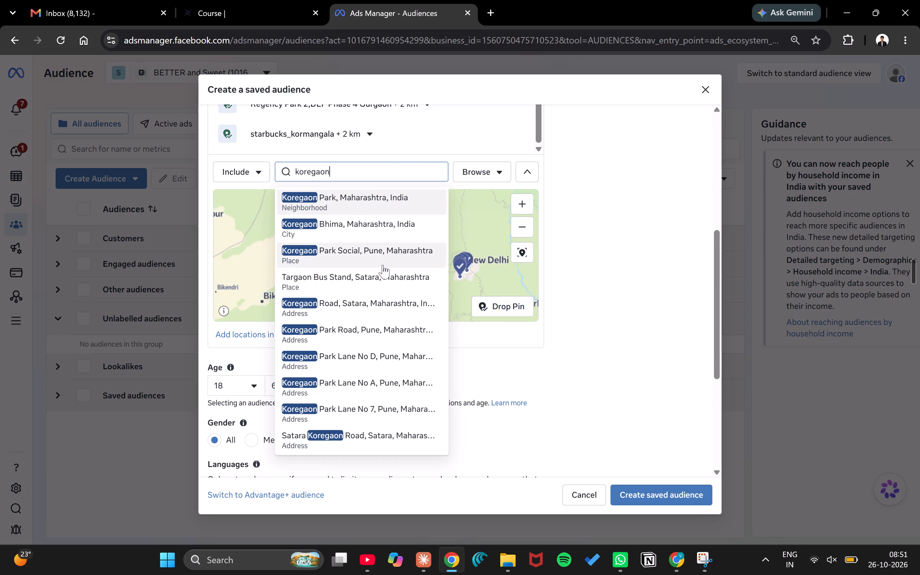
pyautogui.click(388, 252)
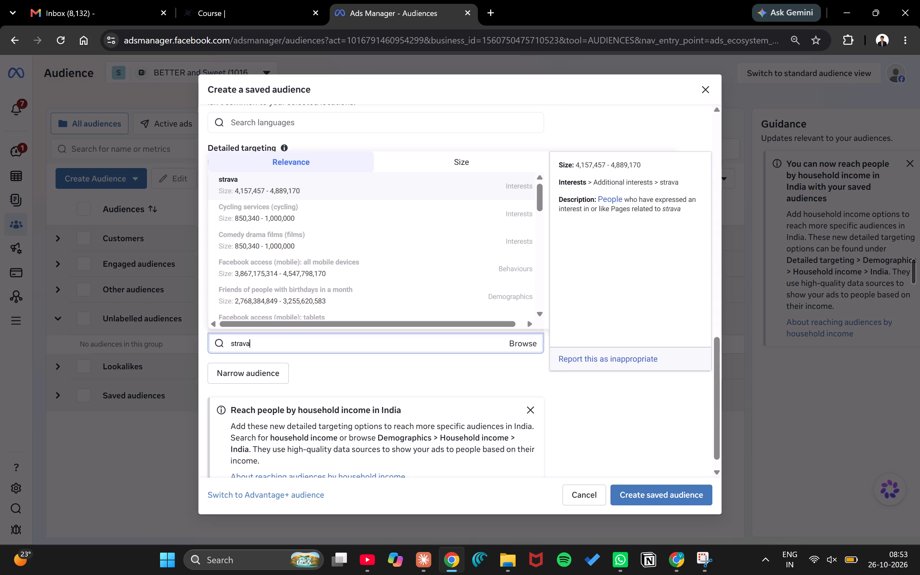
pyautogui.click(351, 191)
# Search detailed targeting for cult fit, then clear the search.
pyautogui.write('cult fit')
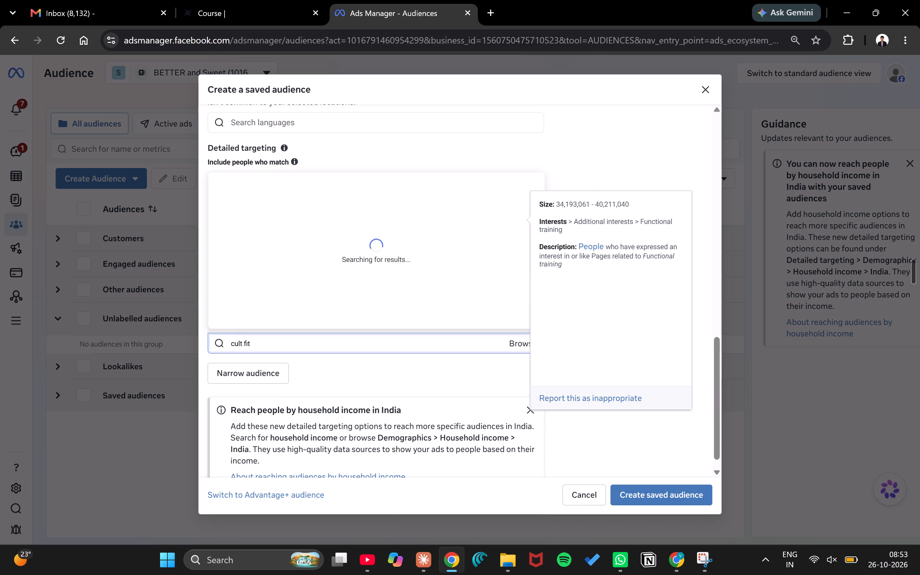
pyautogui.press('BackSpace')
pyautogui.press('BackSpace')
pyautogui.press('BackSpace')
pyautogui.press('BackSpace')
pyautogui.press('BackSpace')
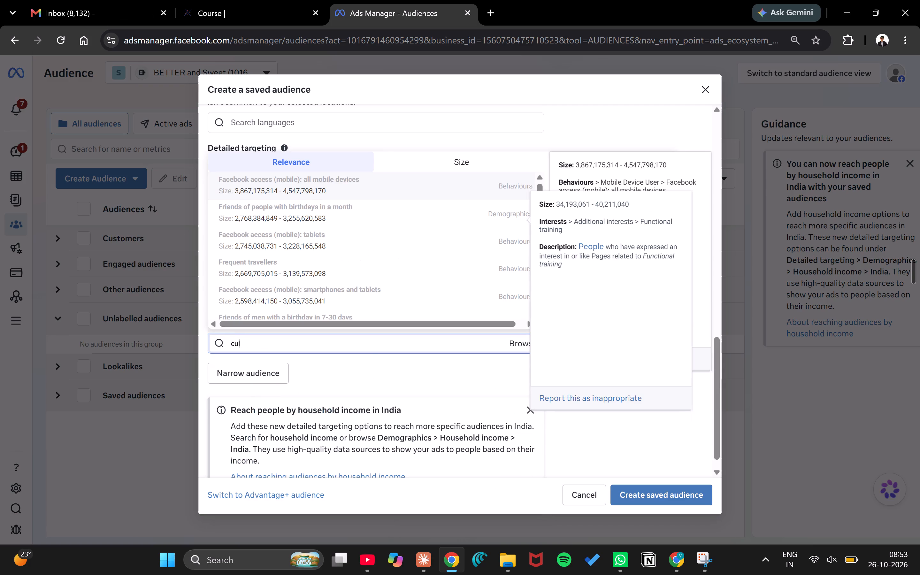
pyautogui.press('BackSpace')
pyautogui.press('BackSpace')
pyautogui.press('BackSpace')
# Search detailed targeting for weight t and include the interest Weight training (weightlifting).
pyautogui.write('weight t')
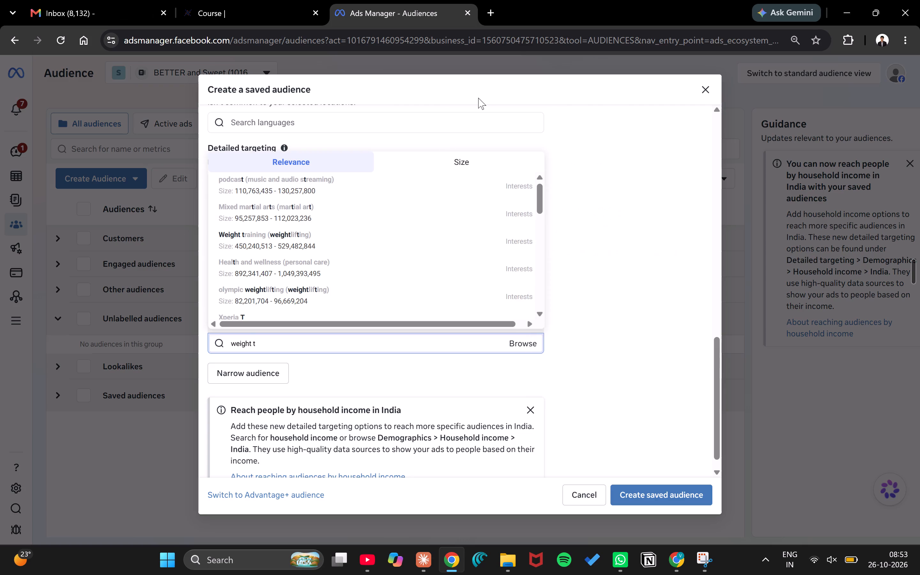
pyautogui.click(331, 238)
pyautogui.click(646, 231)
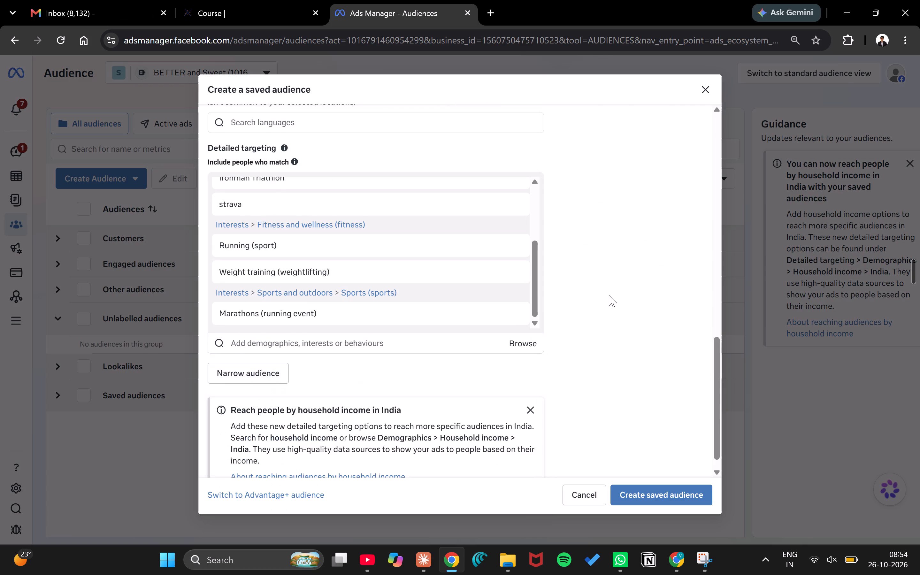
# Narrow the saved audience by adding an "and must also match" condition to its detailed targeting.
pyautogui.scroll(-2, 609, 295)
pyautogui.click(270, 356)
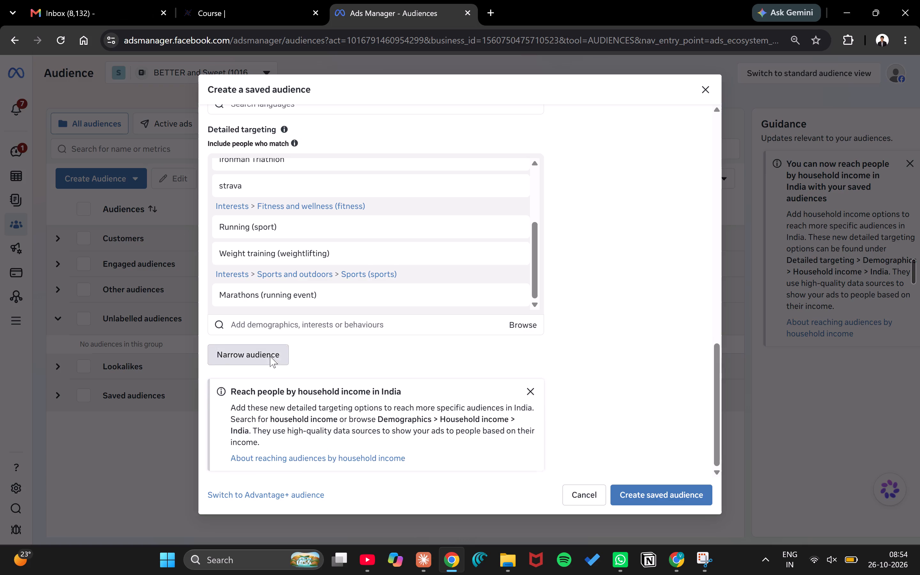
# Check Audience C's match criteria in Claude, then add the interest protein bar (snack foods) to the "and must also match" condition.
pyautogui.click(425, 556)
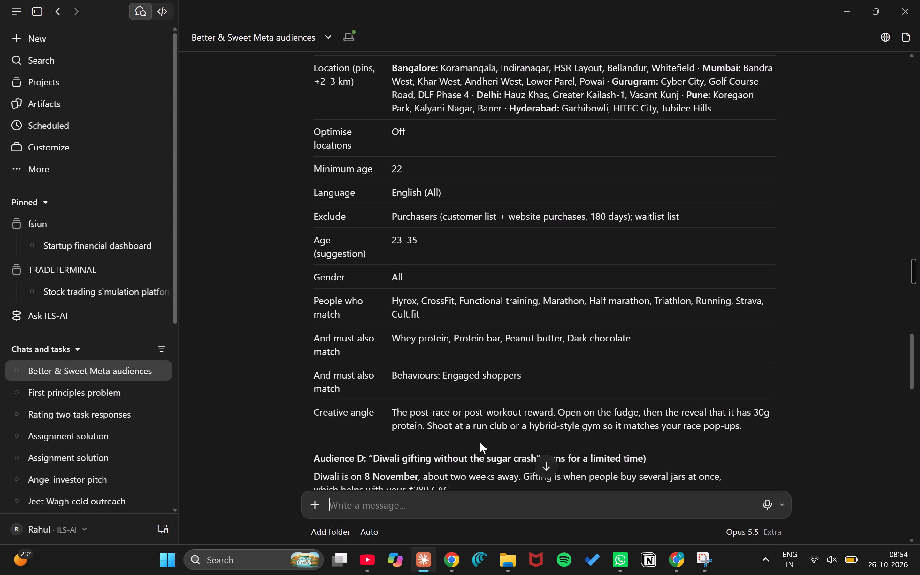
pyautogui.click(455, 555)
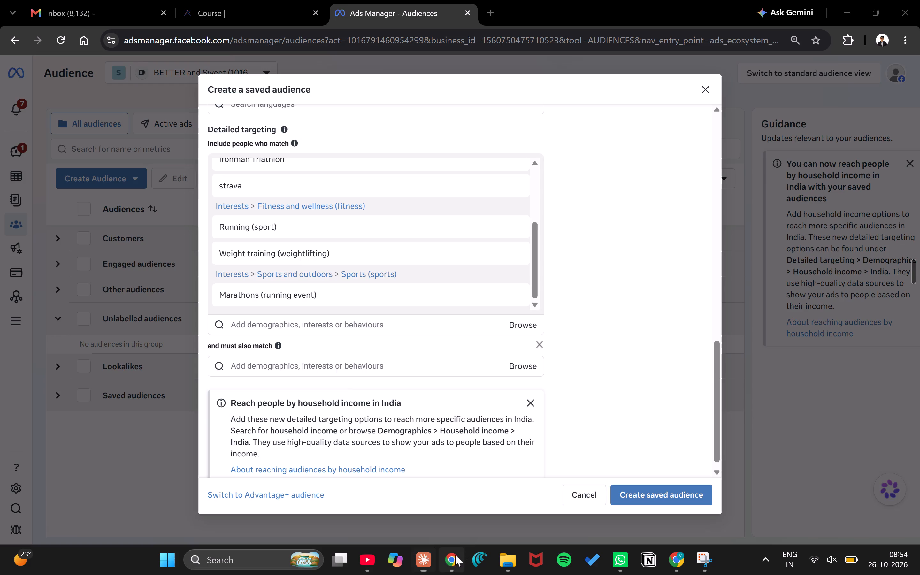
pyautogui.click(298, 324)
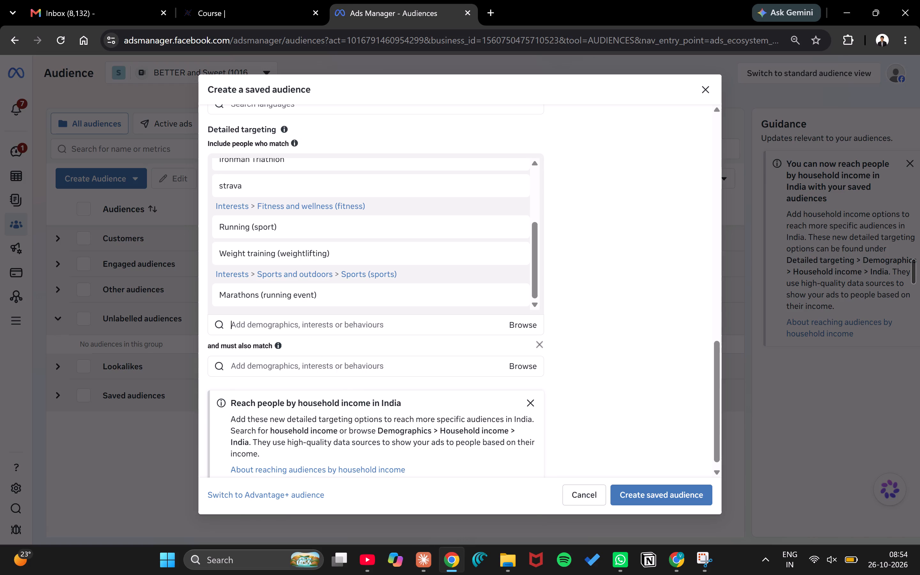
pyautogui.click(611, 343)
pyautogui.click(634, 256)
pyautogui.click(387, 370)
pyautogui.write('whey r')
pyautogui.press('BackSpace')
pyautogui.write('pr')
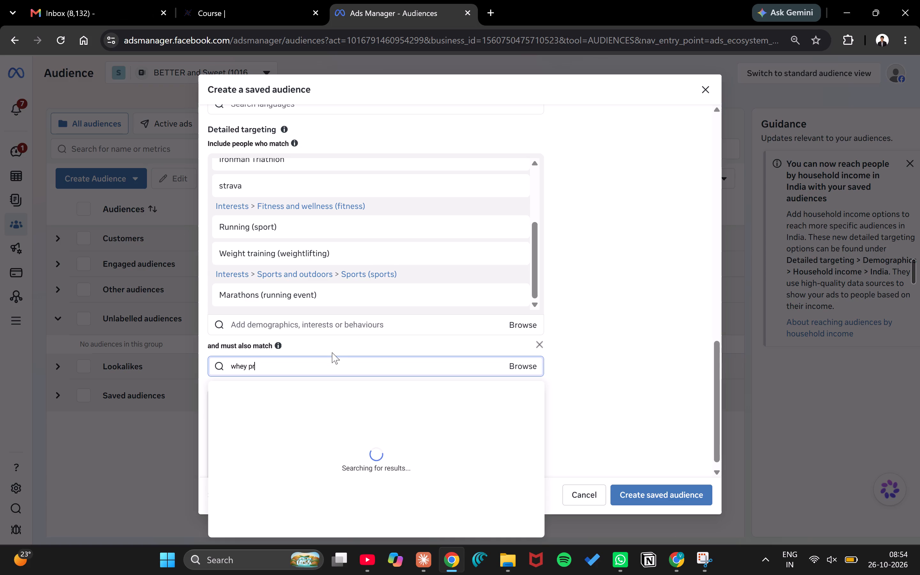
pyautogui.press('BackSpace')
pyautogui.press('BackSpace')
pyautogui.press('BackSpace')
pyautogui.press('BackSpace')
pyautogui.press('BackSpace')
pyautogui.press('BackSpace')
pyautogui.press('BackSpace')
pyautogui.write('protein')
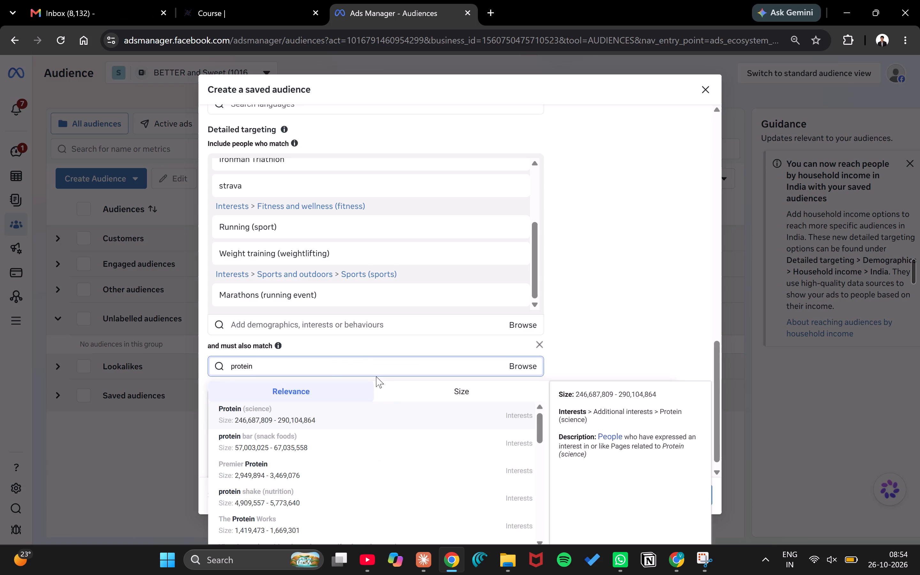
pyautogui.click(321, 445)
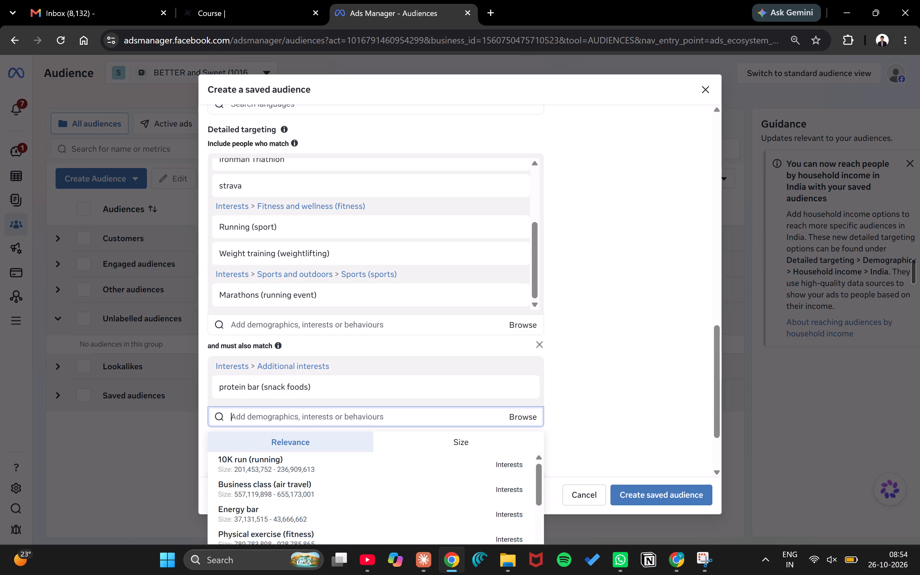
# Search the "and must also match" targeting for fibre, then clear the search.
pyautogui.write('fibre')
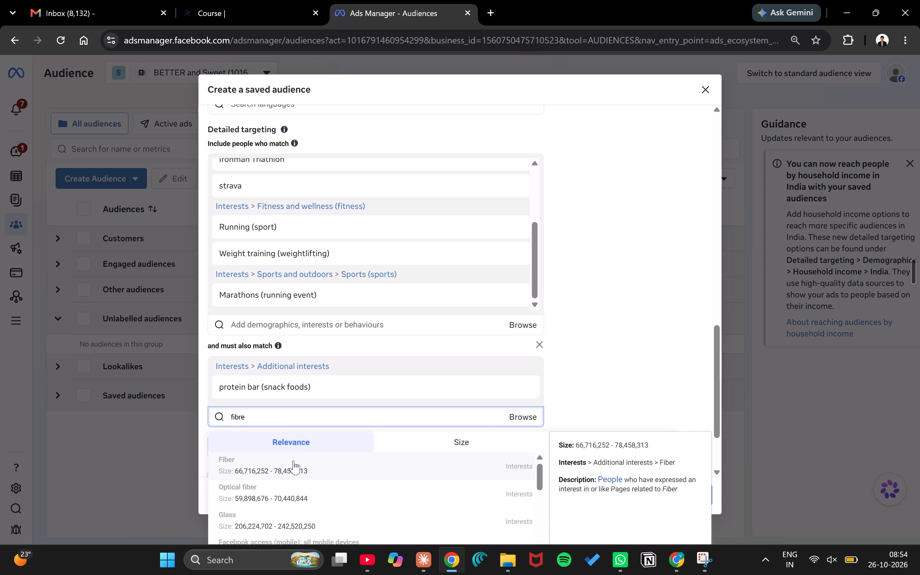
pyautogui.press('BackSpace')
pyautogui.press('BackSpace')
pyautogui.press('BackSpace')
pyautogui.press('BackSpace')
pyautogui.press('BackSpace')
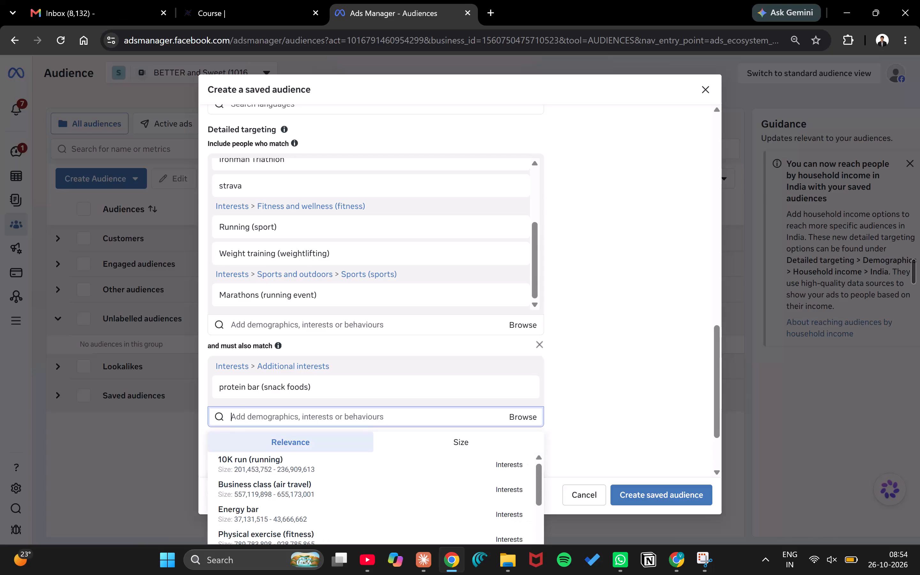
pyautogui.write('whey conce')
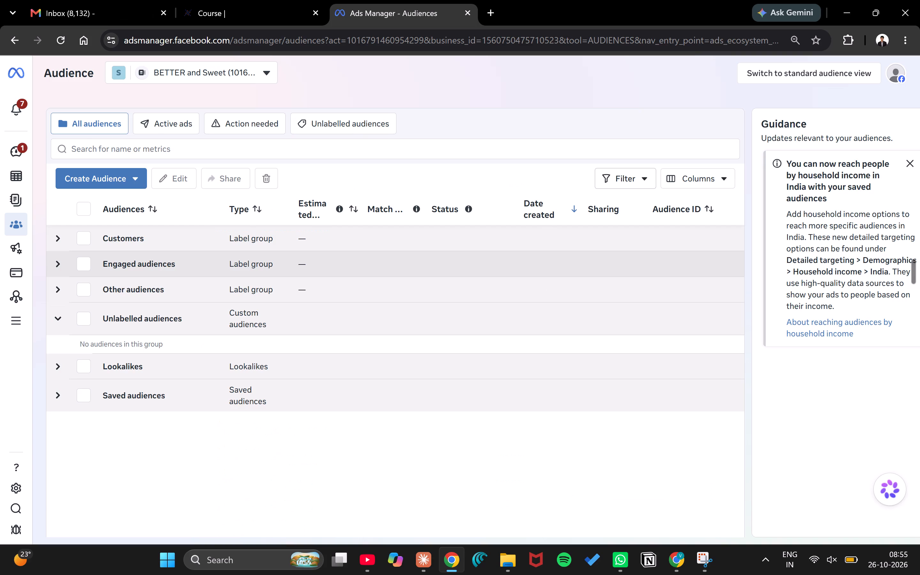
# Expand the Saved audiences group and look through the audiences it contains.
pyautogui.click(65, 394)
pyautogui.scroll(-5, 104, 392)
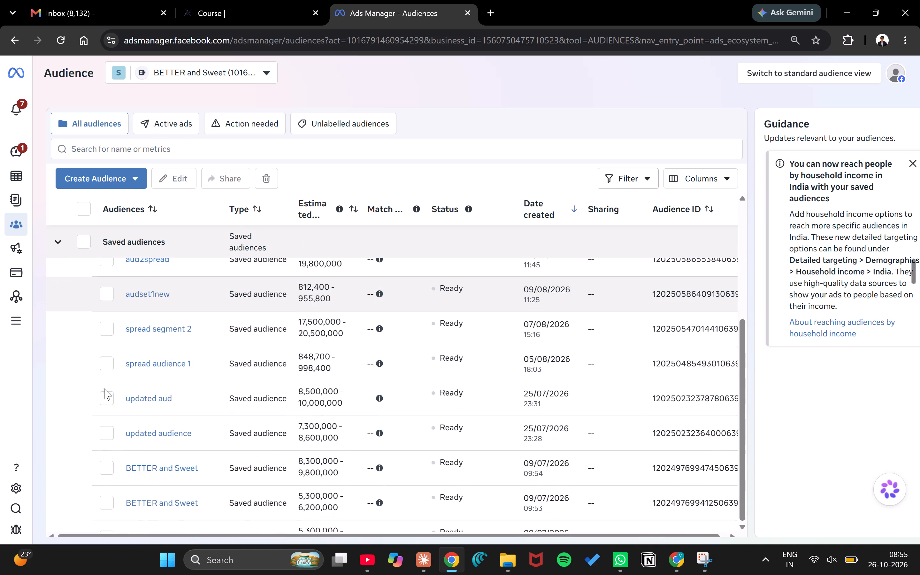
# Start a new saved audience with the original audience options and name it pmaudset1.
pyautogui.click(135, 178)
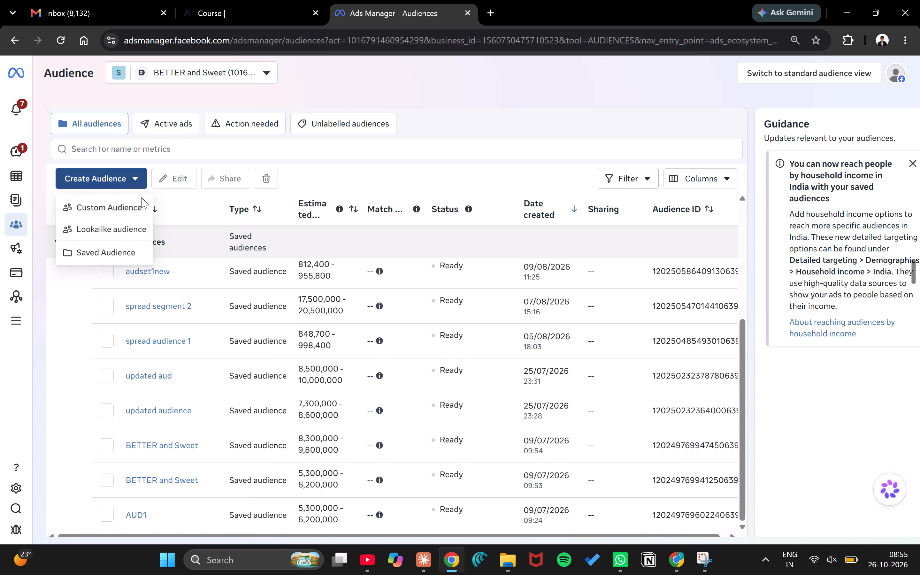
pyautogui.scroll(1, 103, 371)
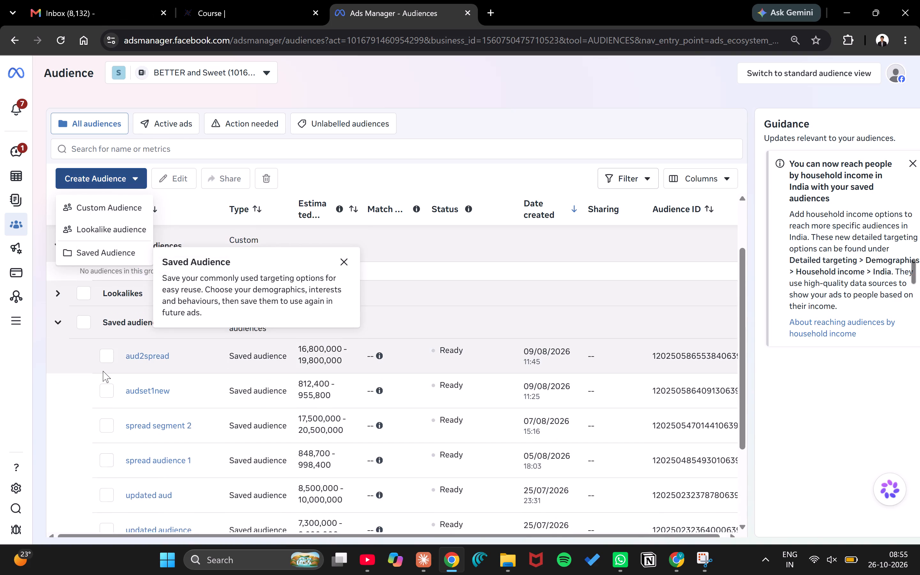
pyautogui.scroll(-4, 103, 371)
pyautogui.scroll(2, 103, 371)
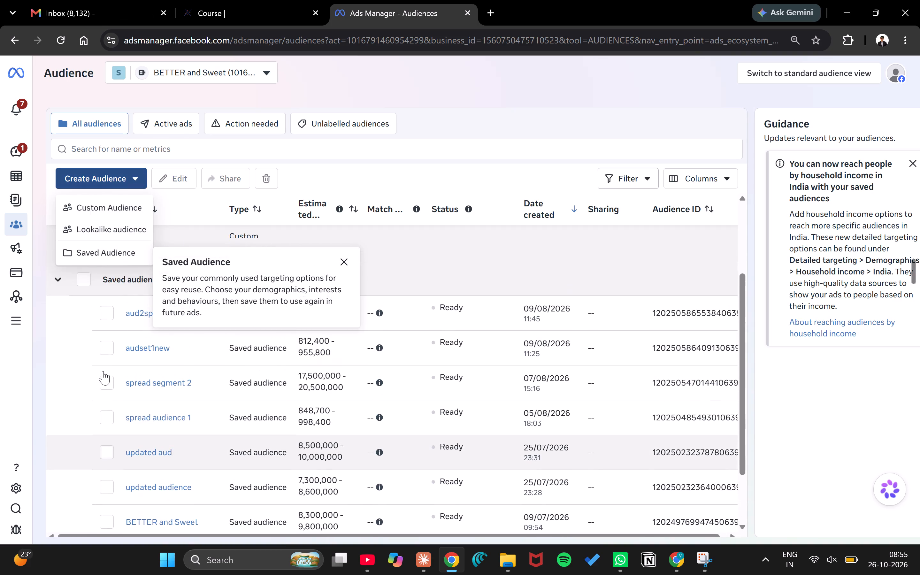
pyautogui.click(117, 250)
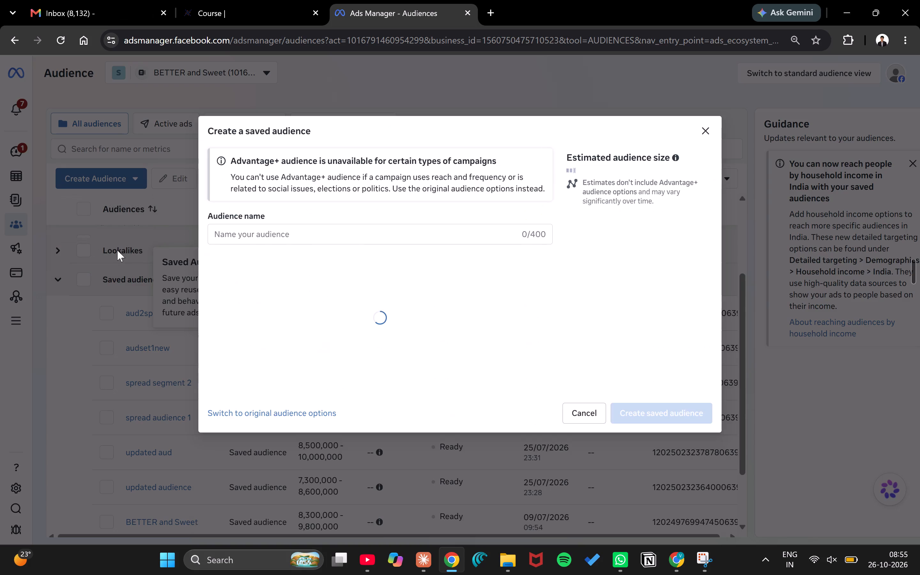
pyautogui.click(258, 495)
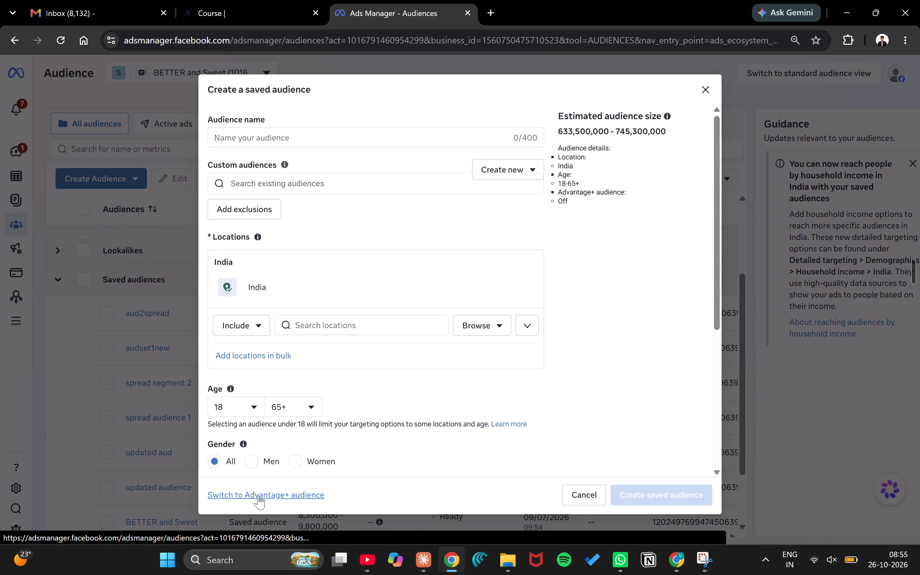
pyautogui.click(291, 139)
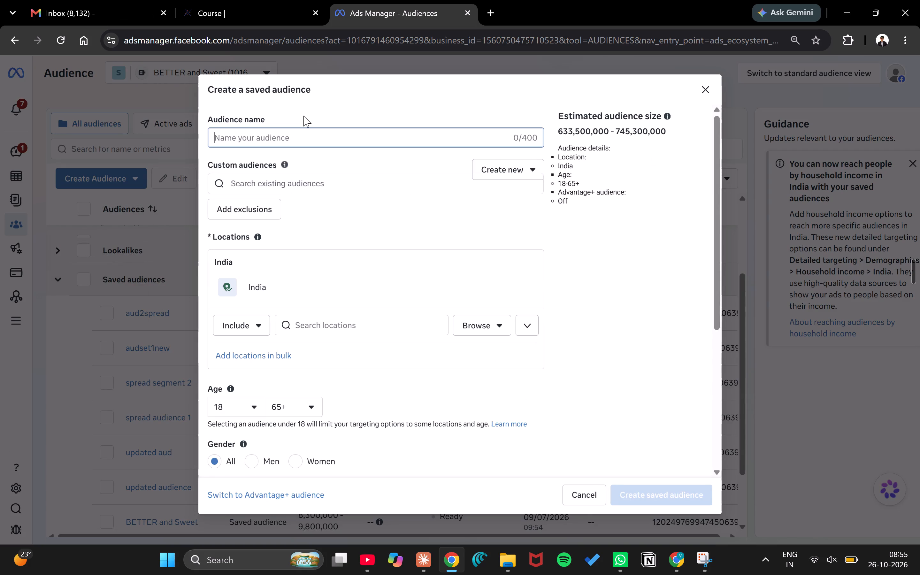
pyautogui.write('pmaudset1')
# Add an exclusion field to pmaudset1's custom audiences and check the existing custom audiences available to exclude.
pyautogui.click(264, 213)
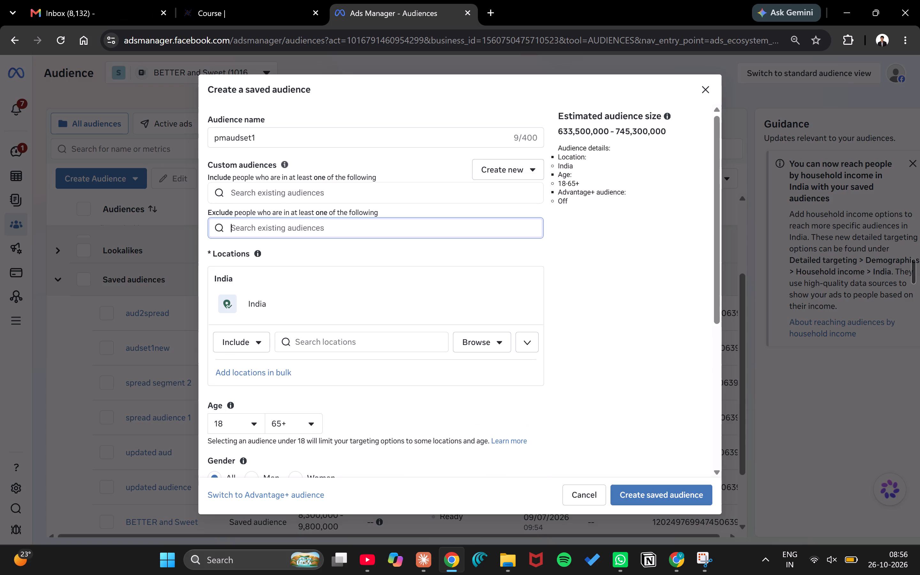
pyautogui.click(326, 248)
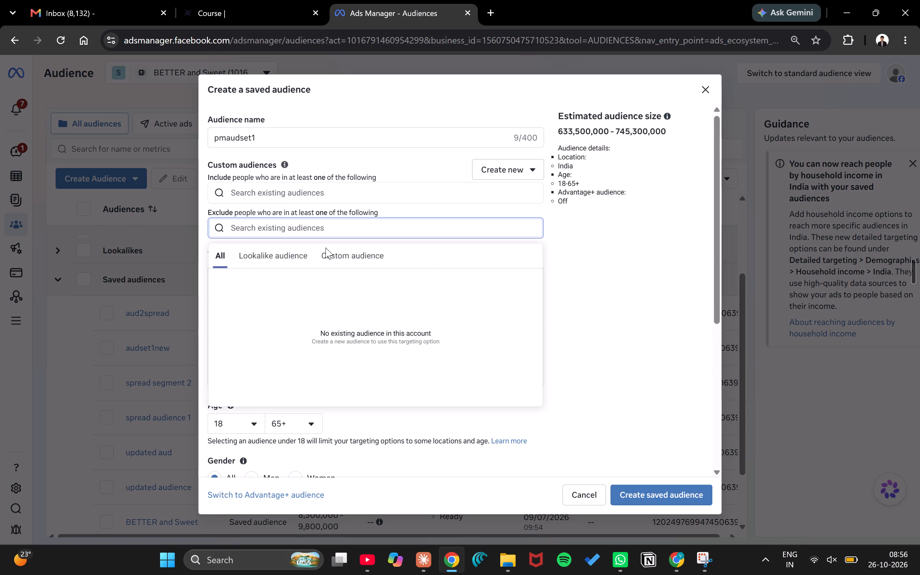
pyautogui.click(340, 253)
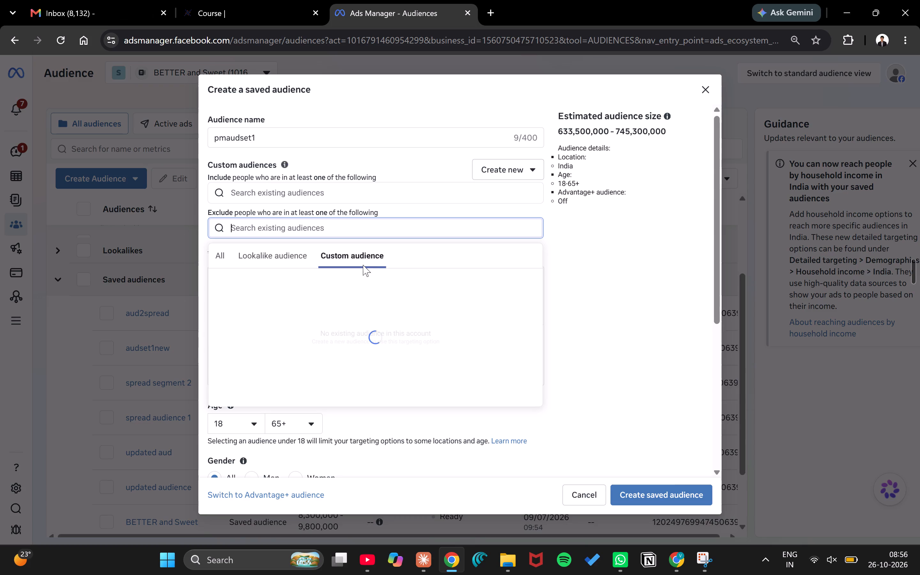
pyautogui.click(355, 205)
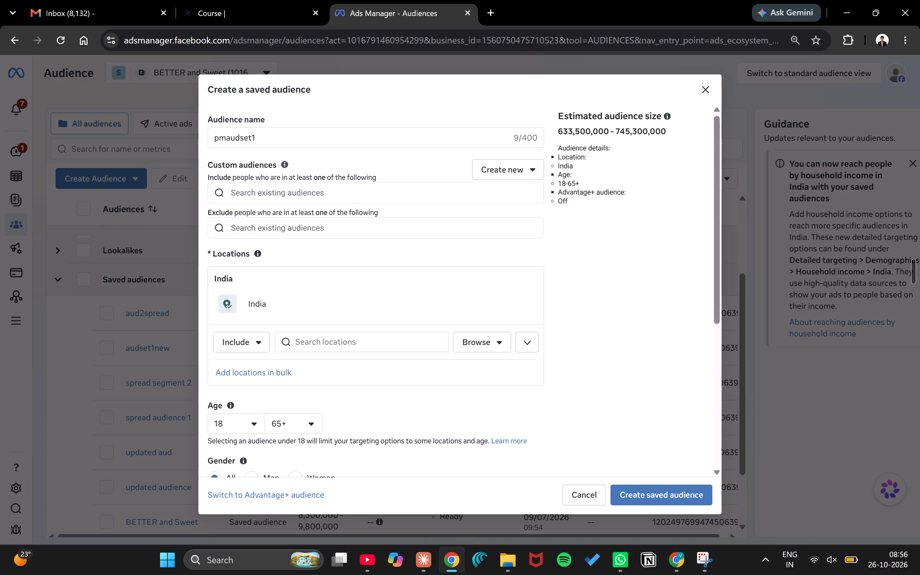
# Search pmaudset1's locations for kormangala and include Cult Kormangala, Bangalore, Karnataka.
pyautogui.scroll(-2, 331, 231)
pyautogui.click(332, 258)
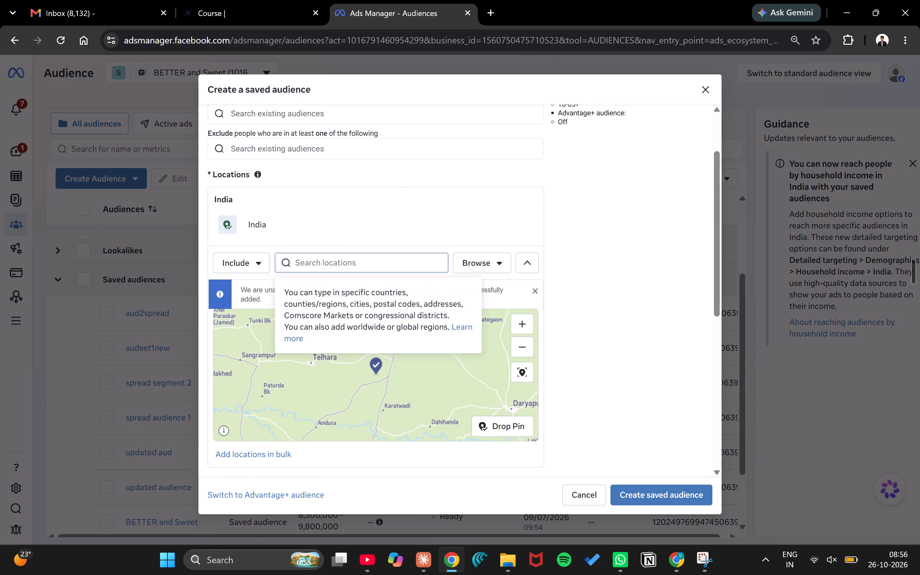
pyautogui.write('kormangal')
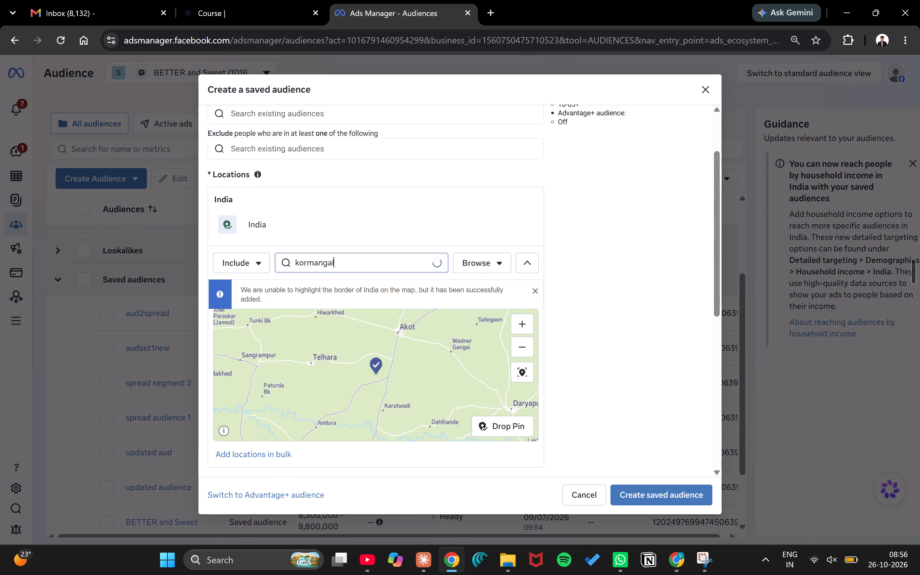
pyautogui.press('a')
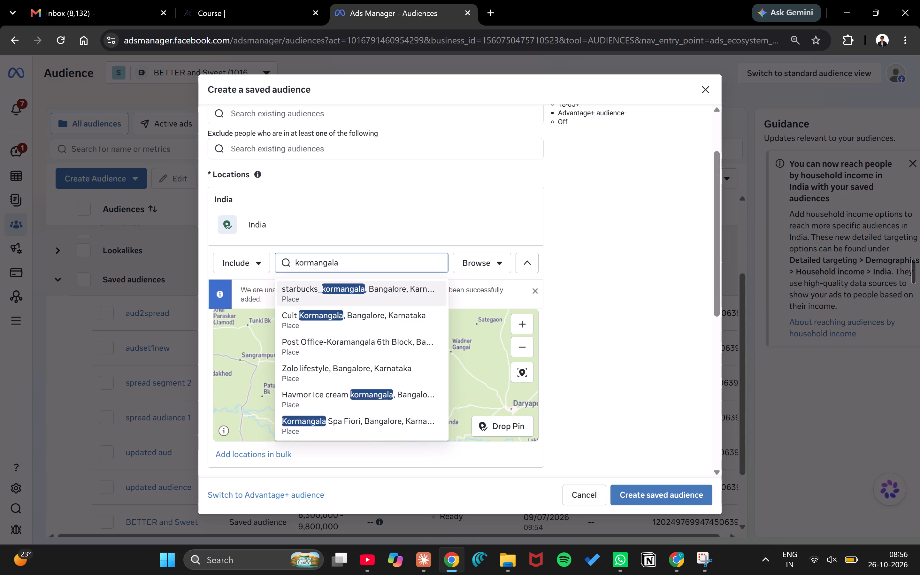
pyautogui.click(387, 313)
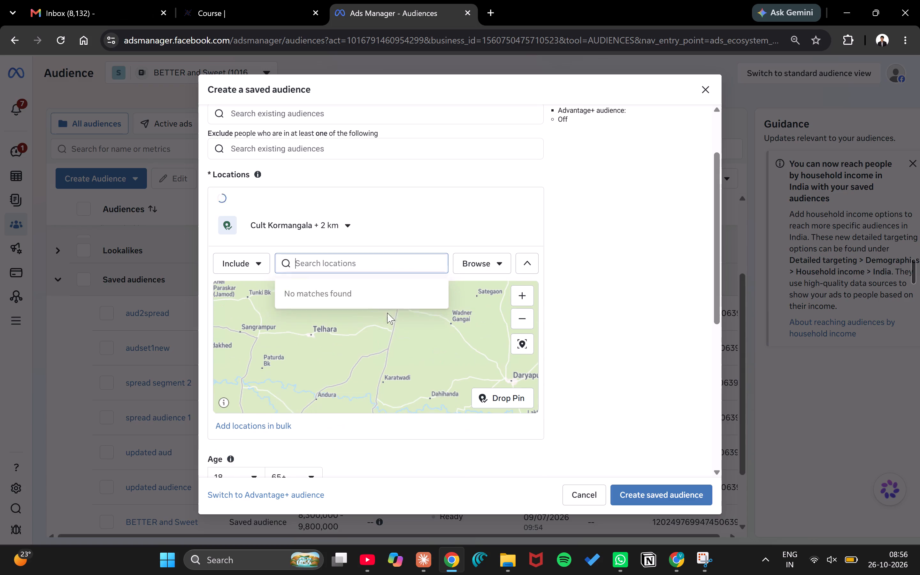
# Search pmaudset1's locations for bellandur and include Cult-Bellandur, Bangalore, Karnataka.
pyautogui.click(338, 260)
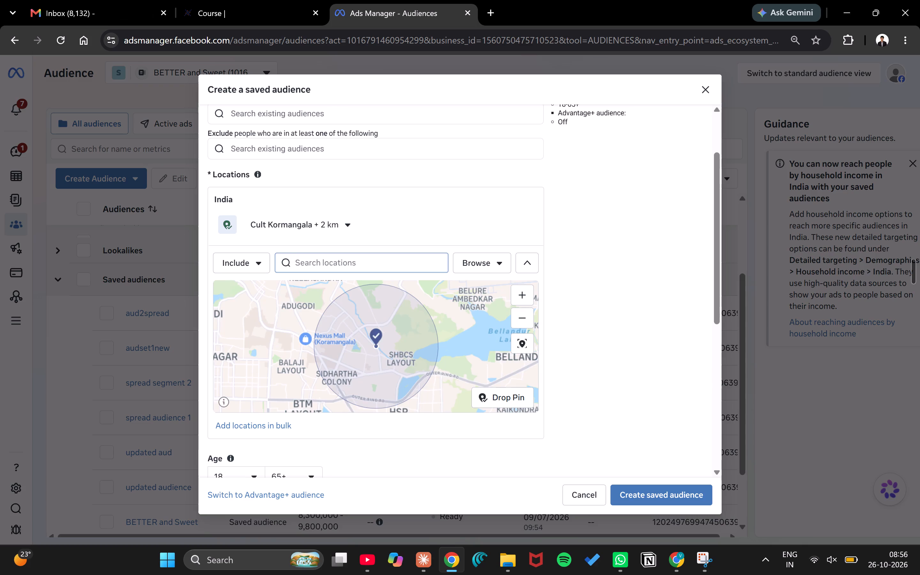
pyautogui.write('bellandur')
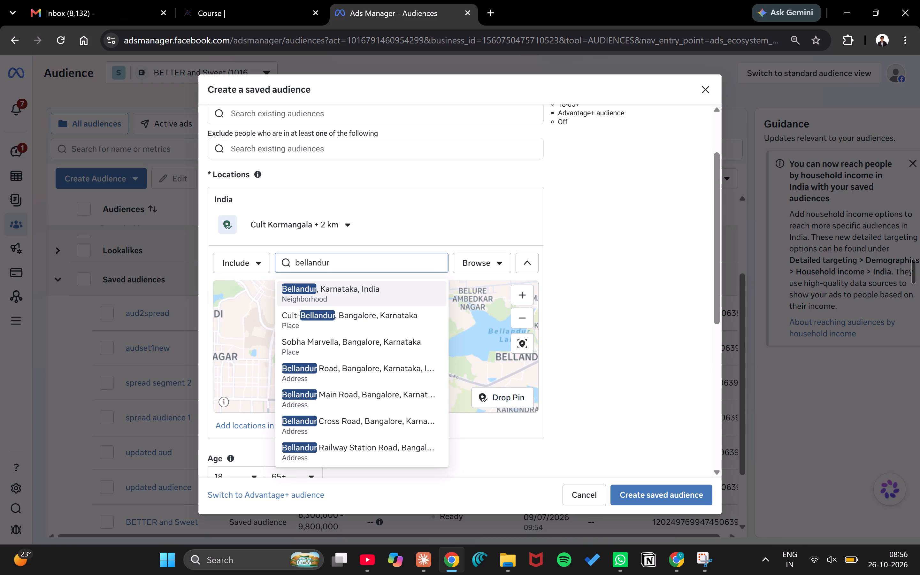
pyautogui.click(382, 313)
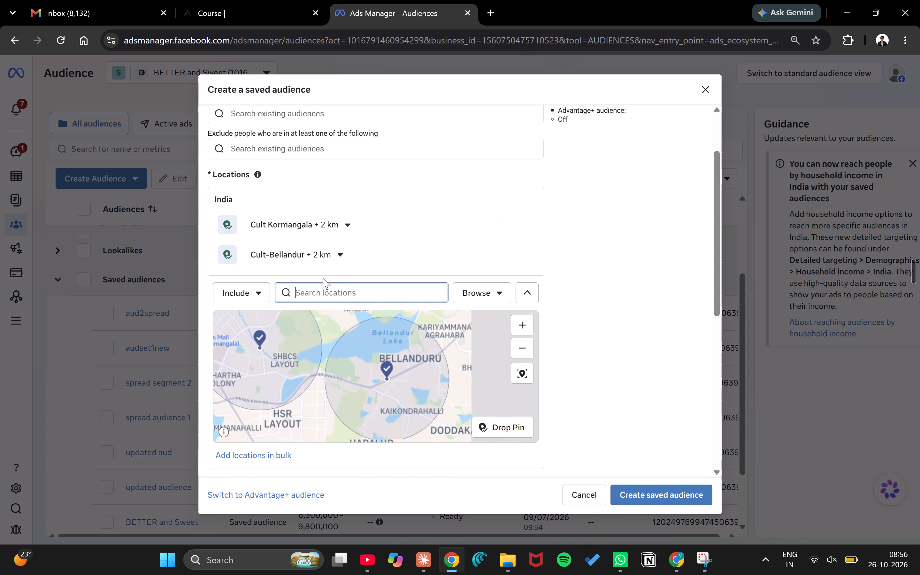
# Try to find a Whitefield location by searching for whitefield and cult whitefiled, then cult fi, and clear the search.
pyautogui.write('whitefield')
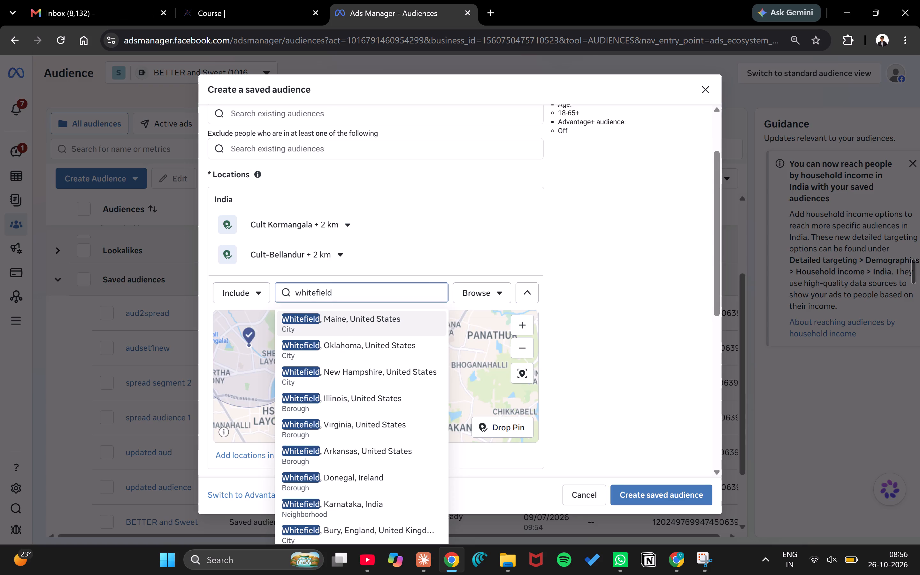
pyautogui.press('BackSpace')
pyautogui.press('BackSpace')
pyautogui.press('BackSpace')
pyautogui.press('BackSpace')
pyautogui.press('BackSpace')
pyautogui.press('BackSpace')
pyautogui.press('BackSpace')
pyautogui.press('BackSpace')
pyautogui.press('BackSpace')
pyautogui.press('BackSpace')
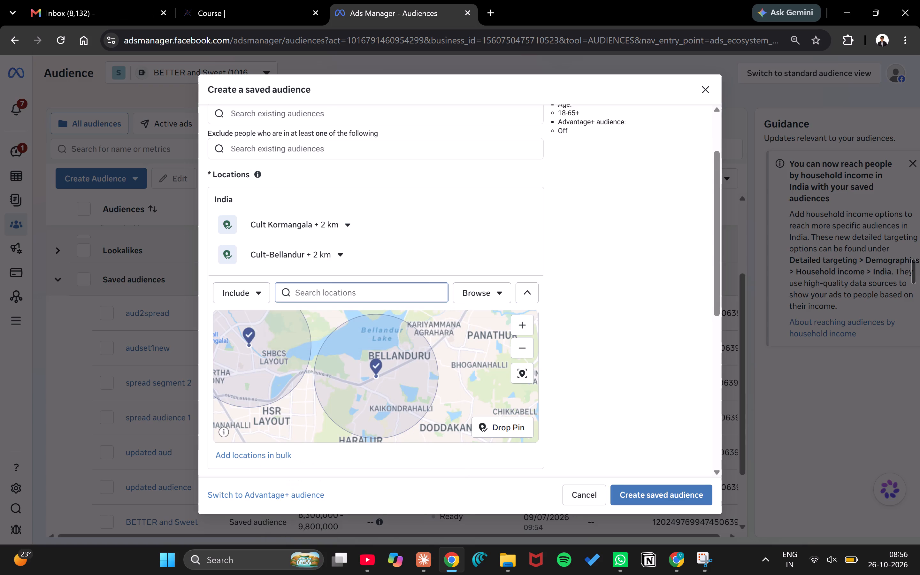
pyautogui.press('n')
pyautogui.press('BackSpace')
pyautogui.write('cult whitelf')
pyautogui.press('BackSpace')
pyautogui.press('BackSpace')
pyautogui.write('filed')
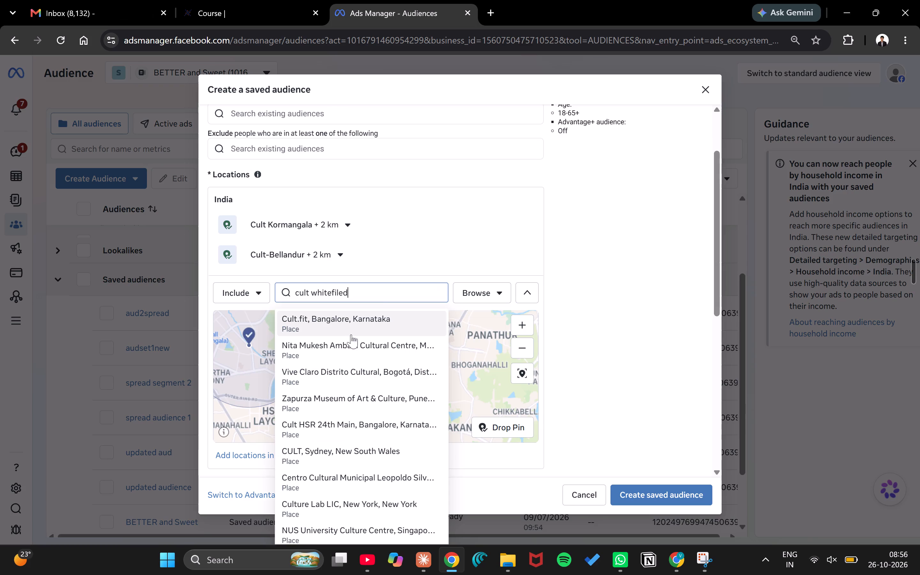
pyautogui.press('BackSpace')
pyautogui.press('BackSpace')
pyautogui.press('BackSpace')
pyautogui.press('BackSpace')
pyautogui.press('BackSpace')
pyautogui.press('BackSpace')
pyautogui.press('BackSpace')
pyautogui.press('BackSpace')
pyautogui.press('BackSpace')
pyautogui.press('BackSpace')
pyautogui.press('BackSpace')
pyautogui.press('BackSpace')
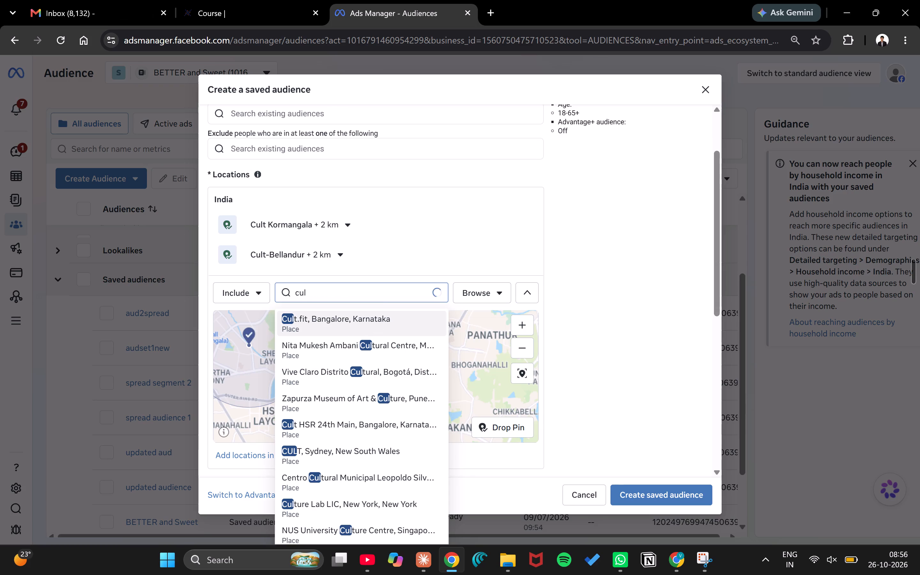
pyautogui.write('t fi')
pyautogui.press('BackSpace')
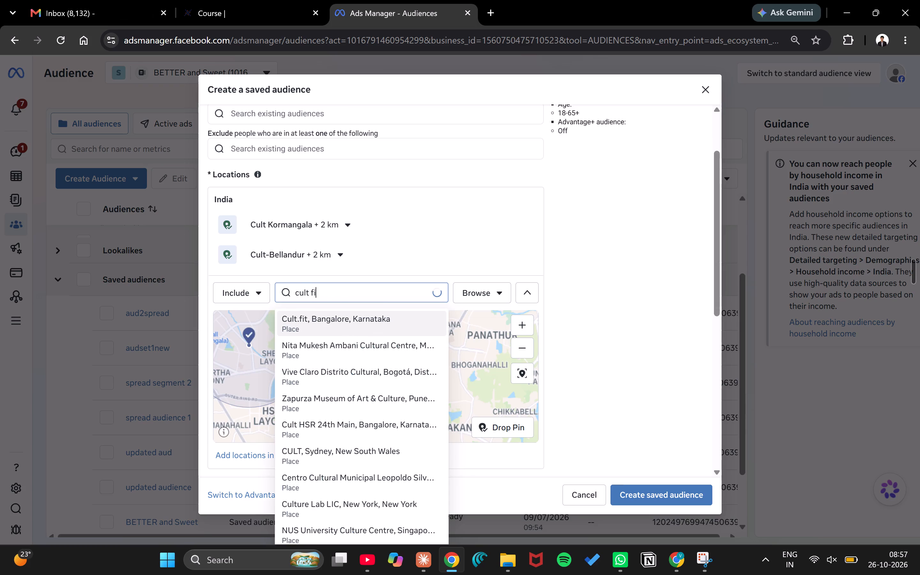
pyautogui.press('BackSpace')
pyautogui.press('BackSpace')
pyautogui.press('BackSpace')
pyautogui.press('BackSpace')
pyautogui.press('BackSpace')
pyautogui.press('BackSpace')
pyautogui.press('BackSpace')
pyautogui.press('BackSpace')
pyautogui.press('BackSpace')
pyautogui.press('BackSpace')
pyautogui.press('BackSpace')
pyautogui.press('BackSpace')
# Search the locations for nexus sh and include Nexus Shantiniketan.
pyautogui.write('nexus sh')
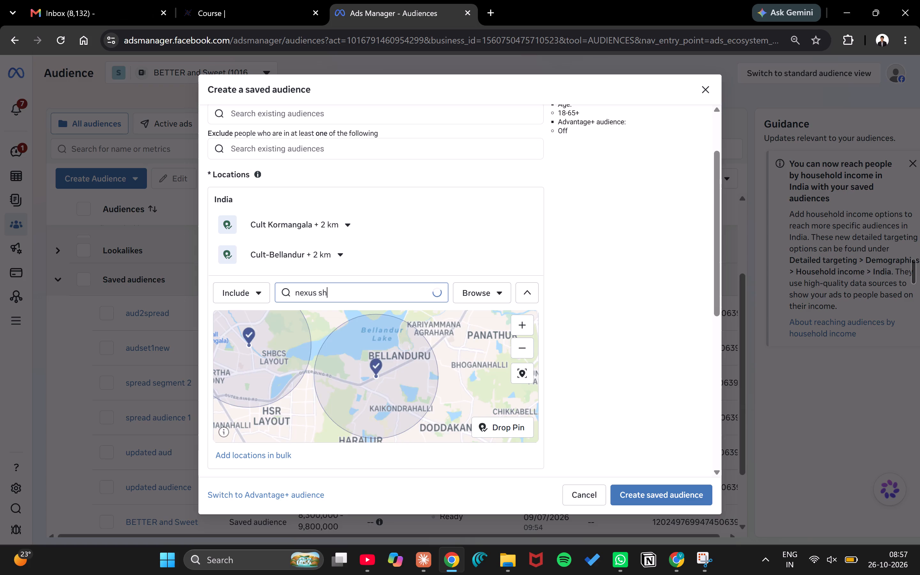
pyautogui.click(380, 370)
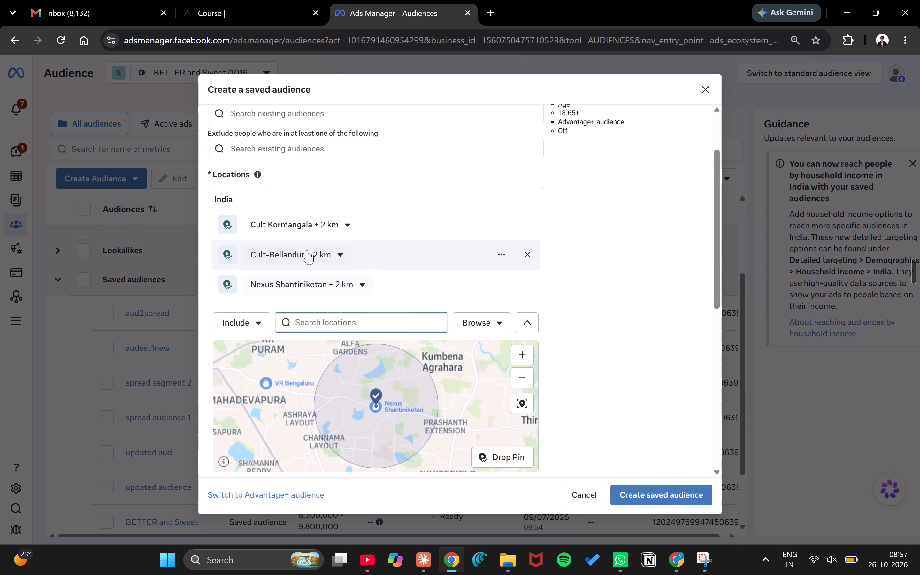
# Set the radius around Nexus Shantiniketan to 5 km.
pyautogui.click(361, 282)
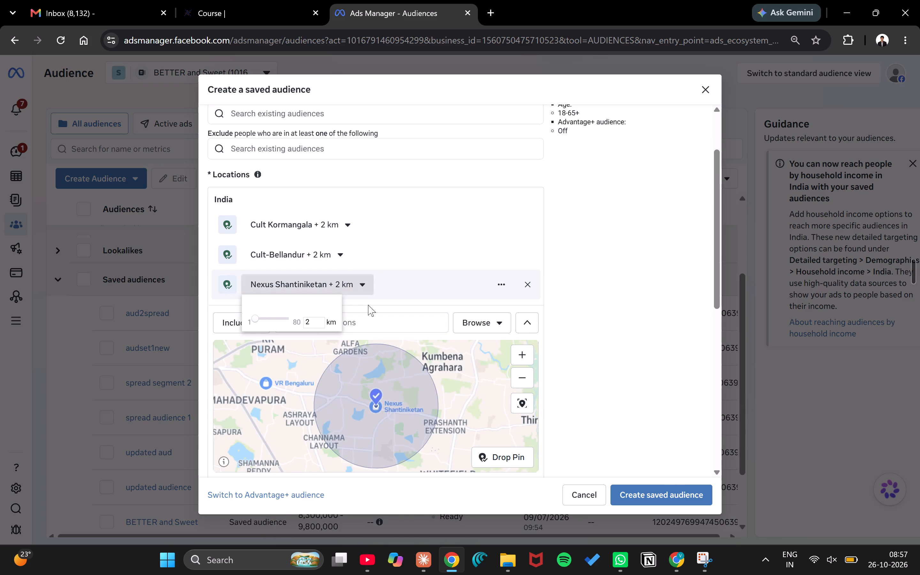
pyautogui.click(309, 325)
pyautogui.press('5')
pyautogui.press('BackSpace')
pyautogui.press('BackSpace')
pyautogui.write('5\\')
pyautogui.press('BackSpace')
pyautogui.press('Return')
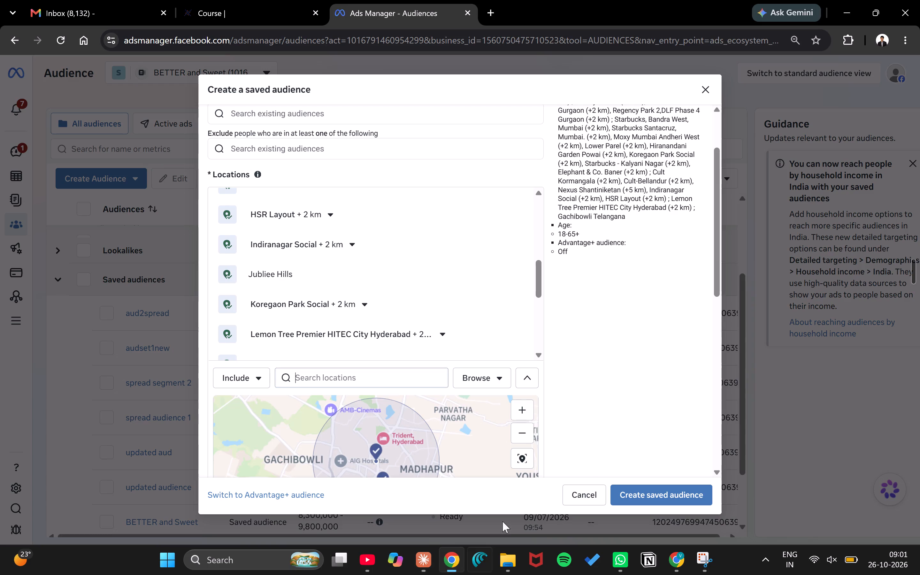
pyautogui.click(581, 419)
pyautogui.scroll(-4, 507, 309)
pyautogui.scroll(-3, 596, 355)
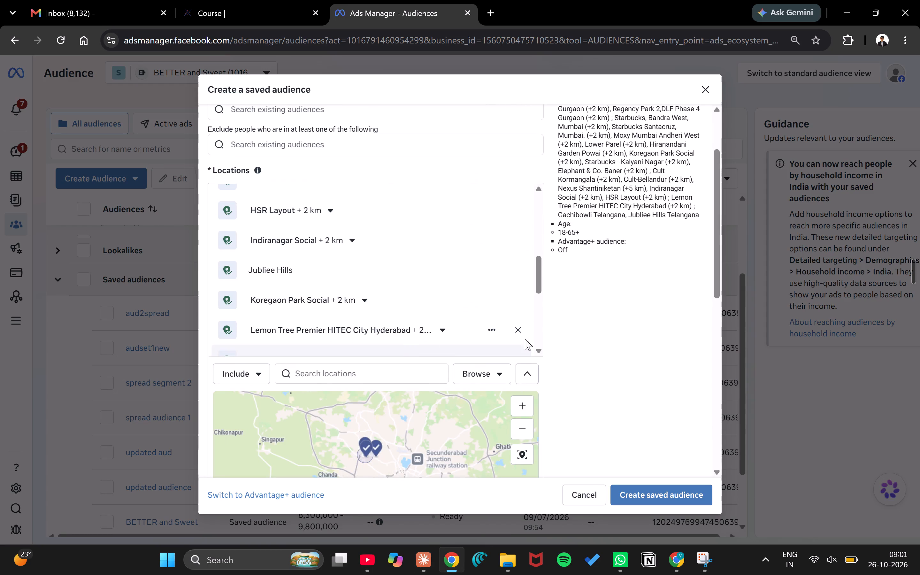
pyautogui.scroll(-1, 533, 336)
pyautogui.scroll(-1, 614, 369)
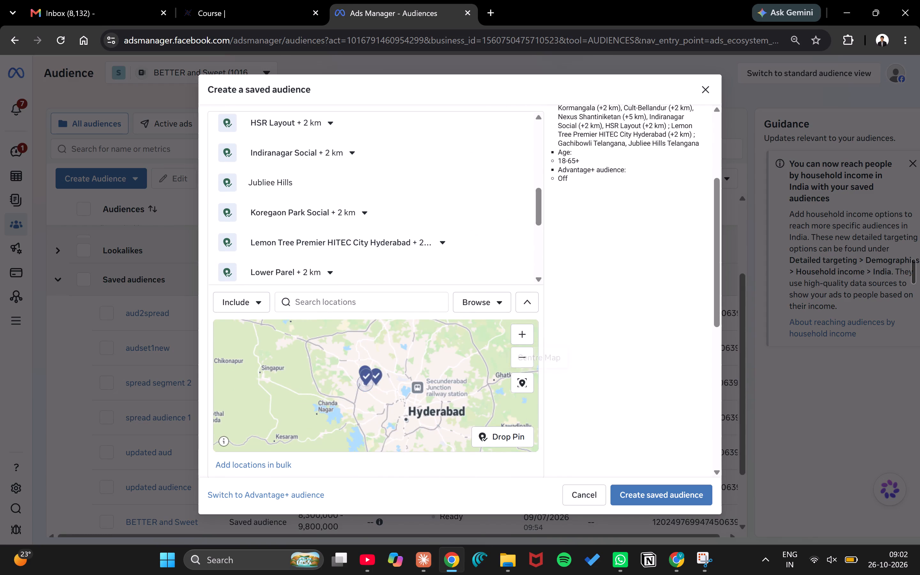
pyautogui.click(522, 359)
pyautogui.doubleClick(522, 359)
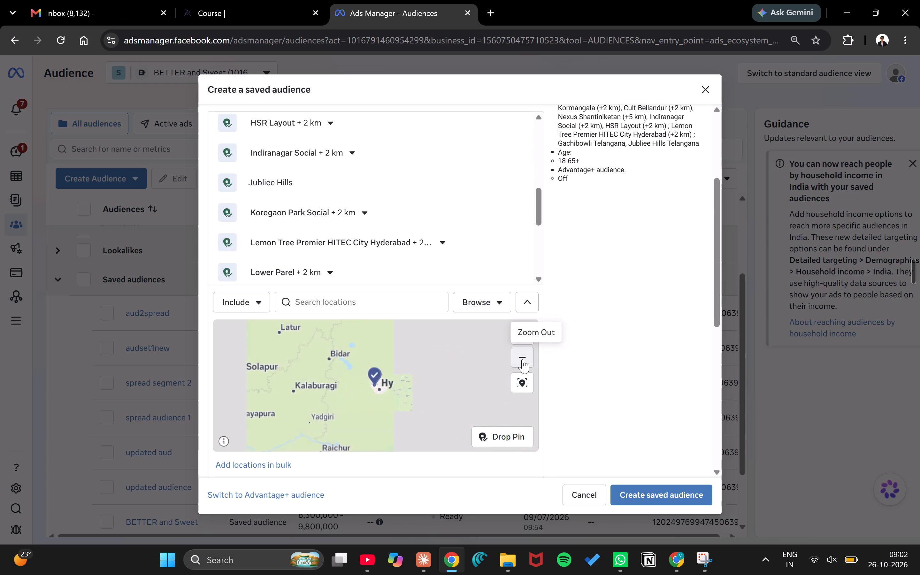
pyautogui.tripleClick(522, 359)
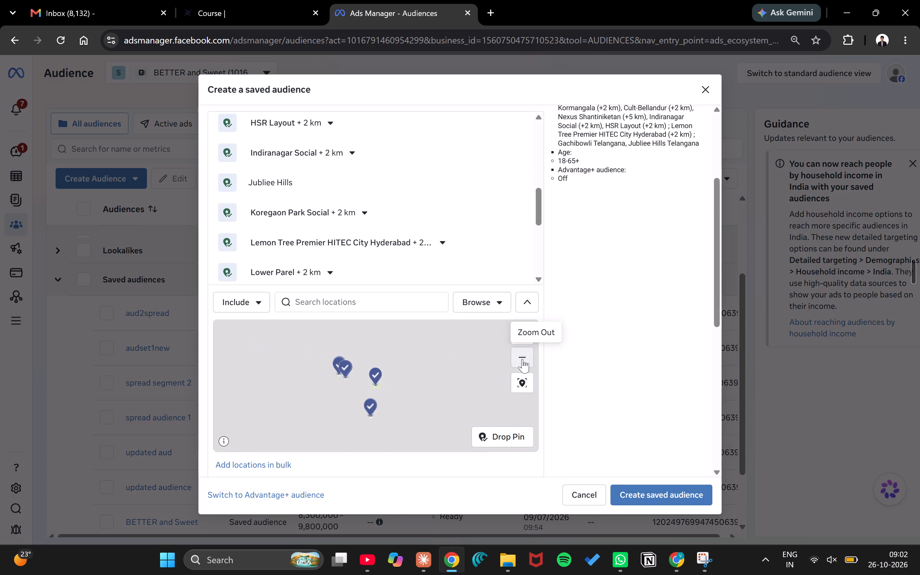
# Set the audience's age range to 22–35.
pyautogui.scroll(-1, 474, 347)
pyautogui.scroll(-1, 585, 327)
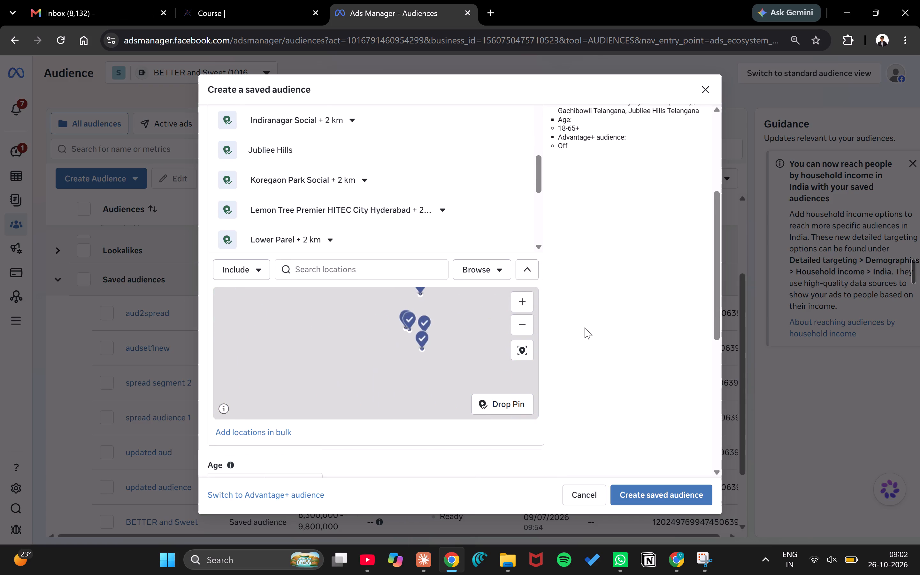
pyautogui.scroll(-1, 585, 327)
pyautogui.scroll(-1, 539, 338)
pyautogui.click(233, 282)
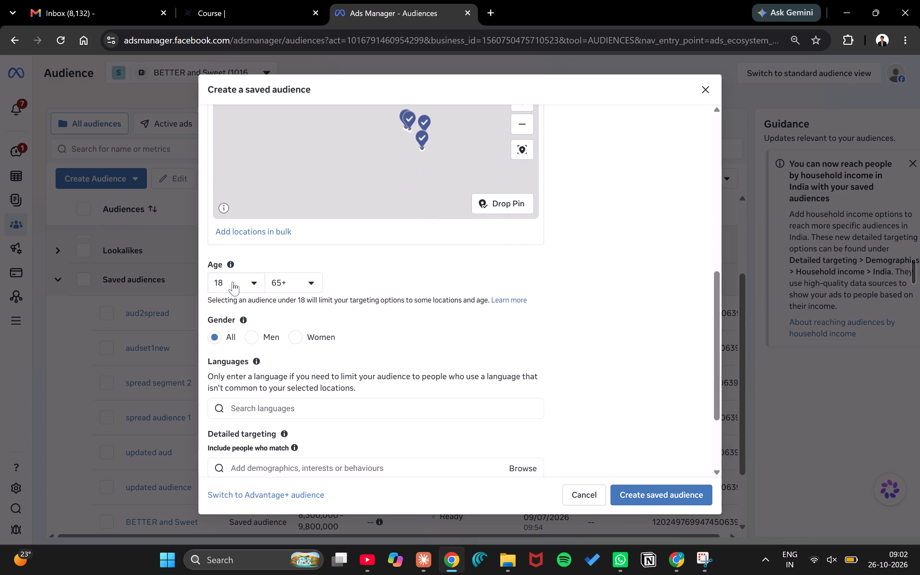
pyautogui.scroll(-1, 251, 433)
pyautogui.click(248, 434)
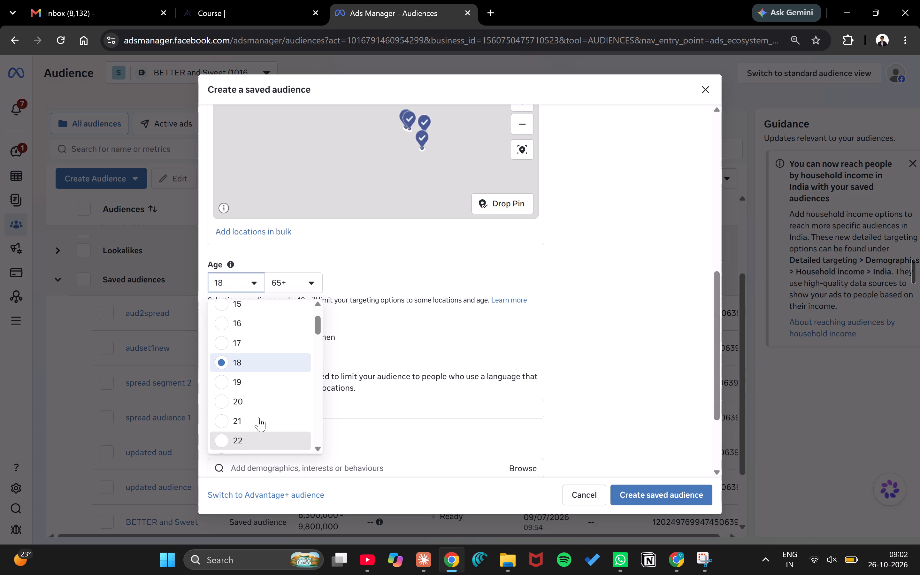
pyautogui.click(285, 282)
pyautogui.scroll(-4, 302, 439)
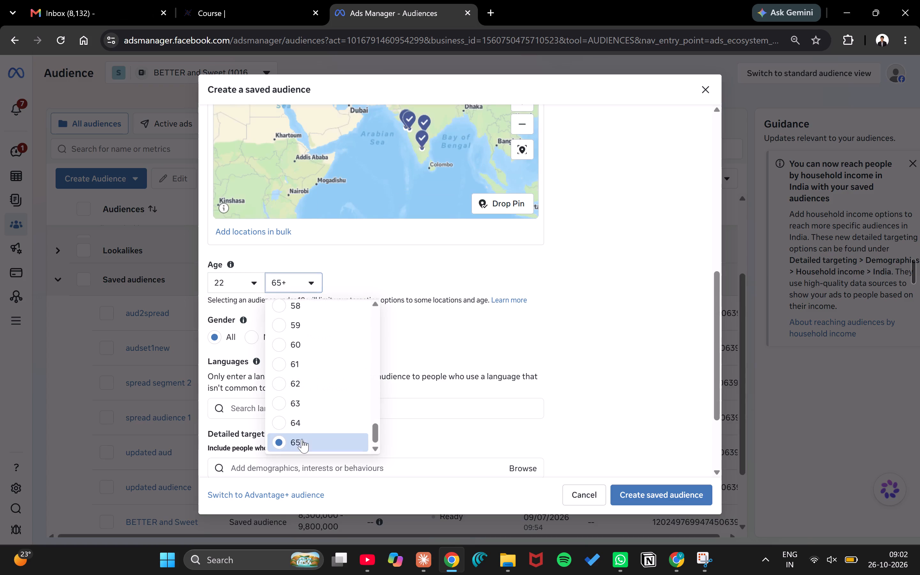
pyautogui.scroll(5, 320, 361)
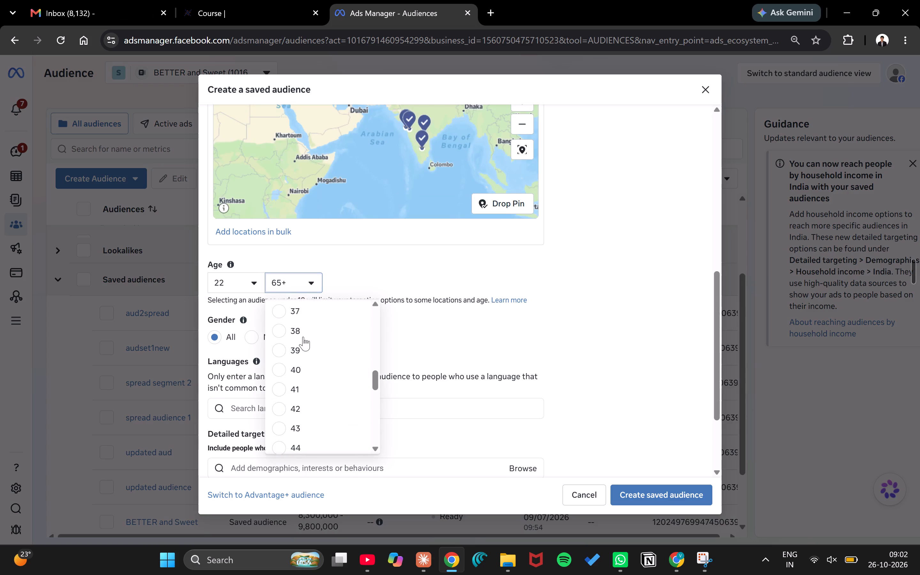
pyautogui.scroll(2, 303, 343)
pyautogui.click(295, 356)
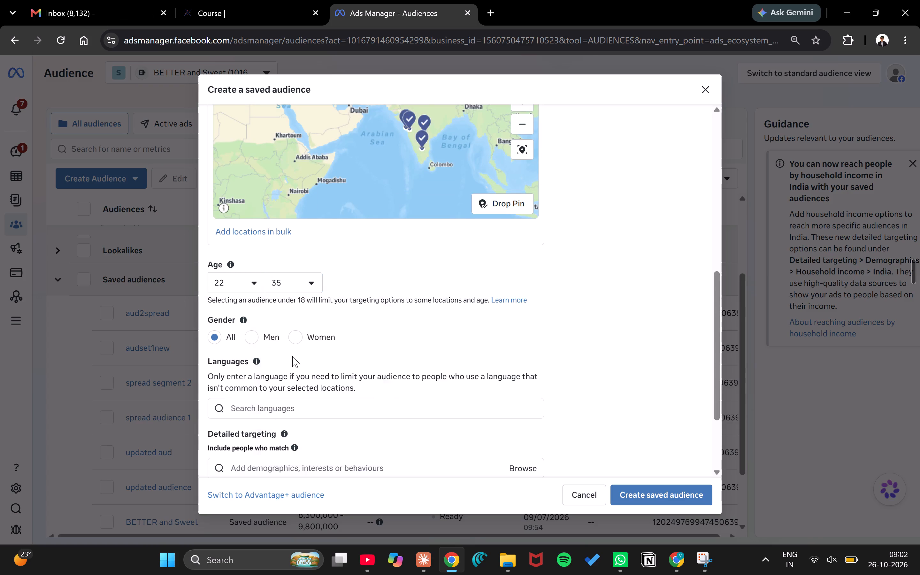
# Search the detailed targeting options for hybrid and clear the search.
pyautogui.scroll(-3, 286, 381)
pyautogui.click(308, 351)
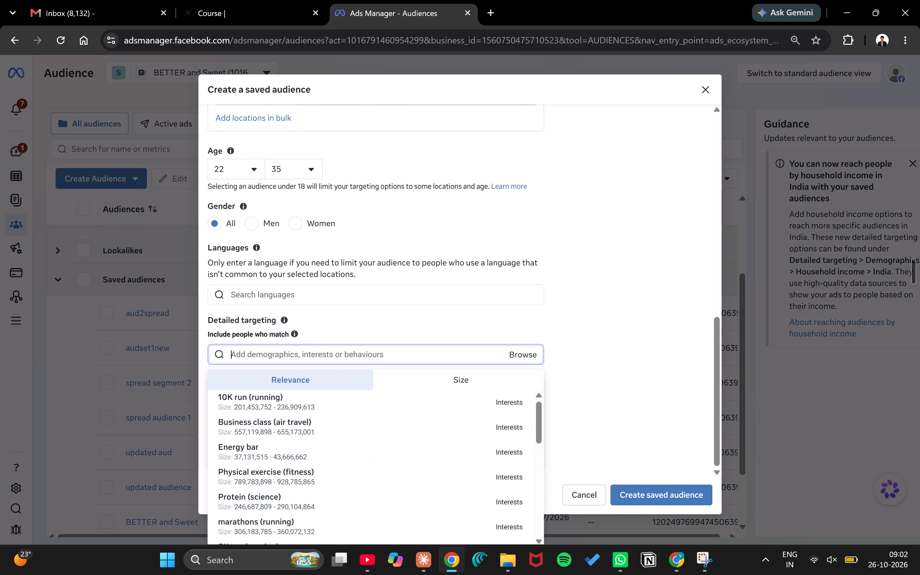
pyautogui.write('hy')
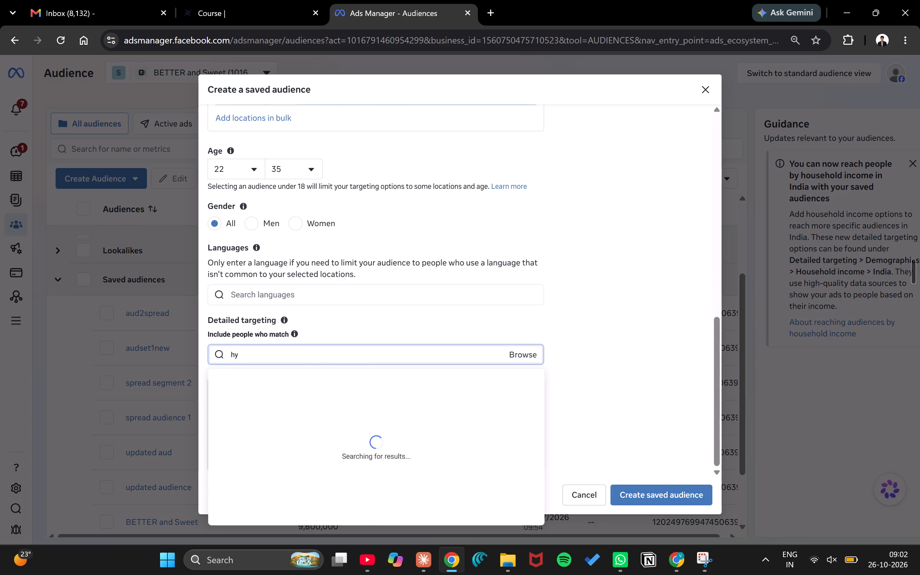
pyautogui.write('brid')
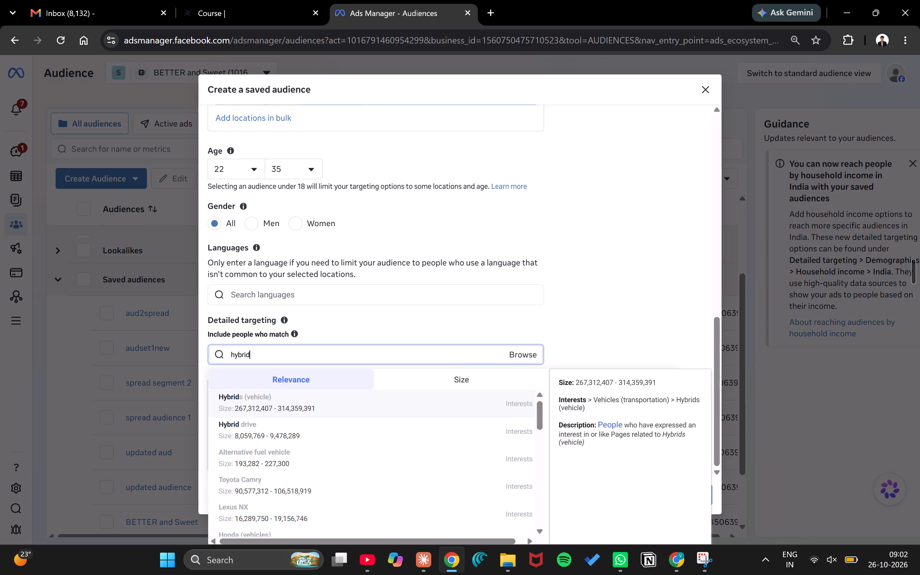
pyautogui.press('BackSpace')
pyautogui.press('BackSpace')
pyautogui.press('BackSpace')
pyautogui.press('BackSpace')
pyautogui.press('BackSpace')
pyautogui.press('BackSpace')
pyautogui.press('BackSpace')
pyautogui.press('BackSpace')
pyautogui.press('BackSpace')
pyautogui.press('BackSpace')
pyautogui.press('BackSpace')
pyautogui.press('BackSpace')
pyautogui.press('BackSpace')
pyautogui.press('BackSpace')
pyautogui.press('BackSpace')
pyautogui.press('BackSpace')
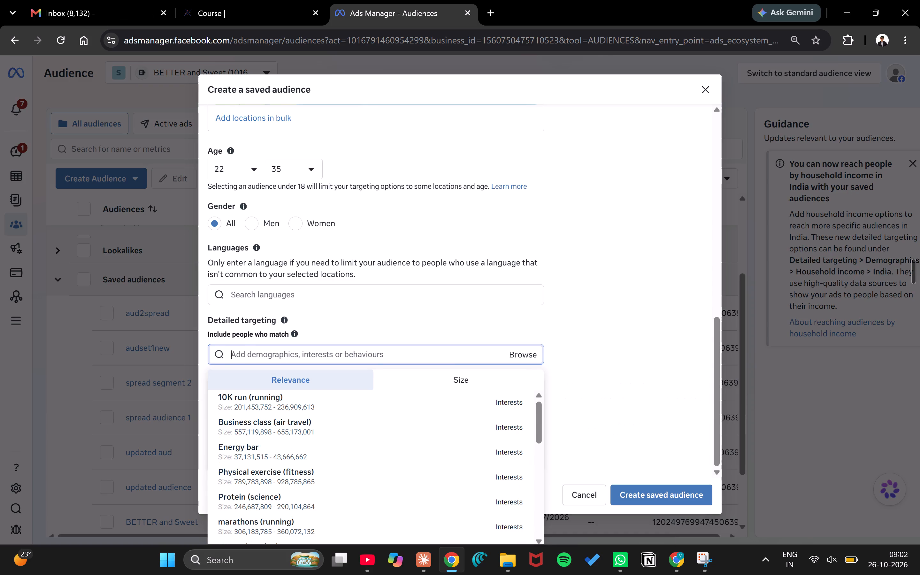
# Search detailed targeting for crossfit, include the interest Crossfit Training, and add the suggested interest 10K run (running).
pyautogui.write('cros')
pyautogui.press('BackSpace')
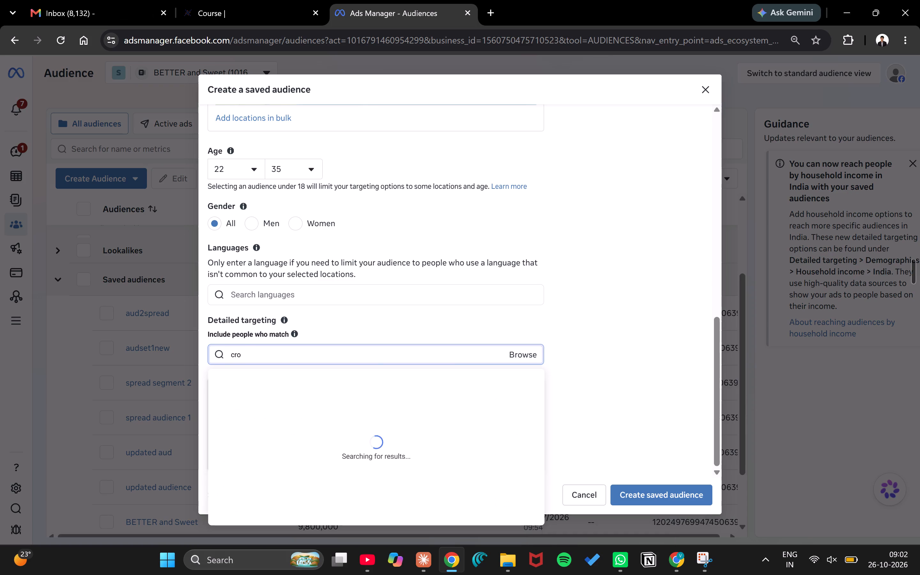
pyautogui.write('ssfit')
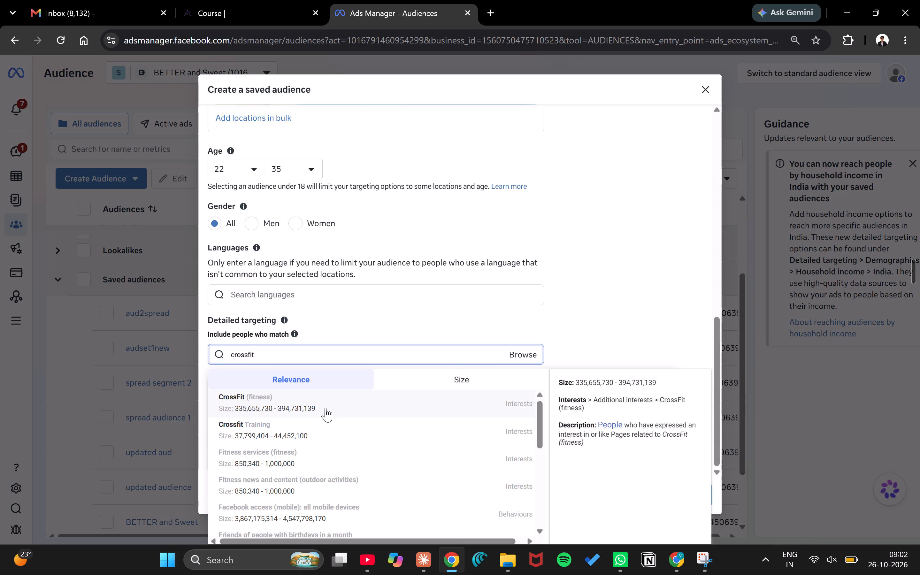
pyautogui.click(341, 423)
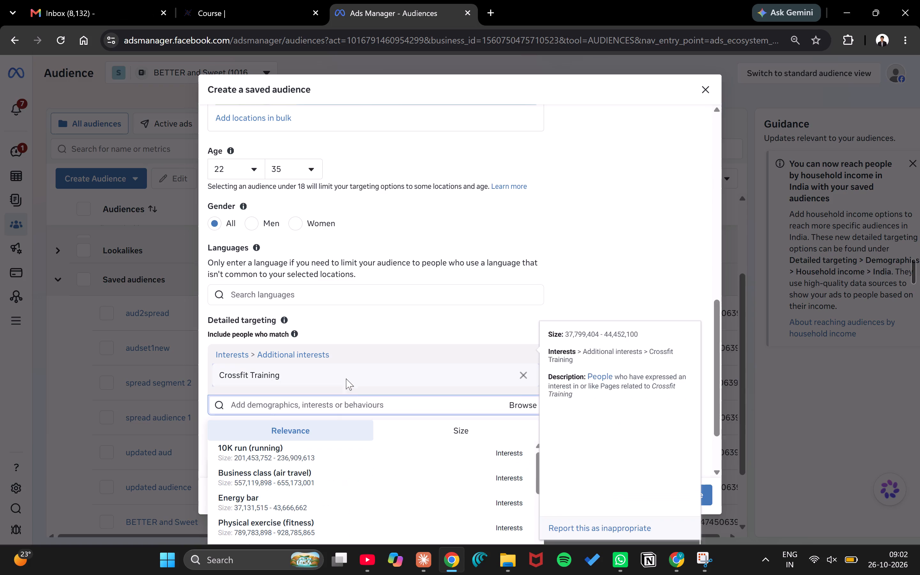
pyautogui.click(311, 449)
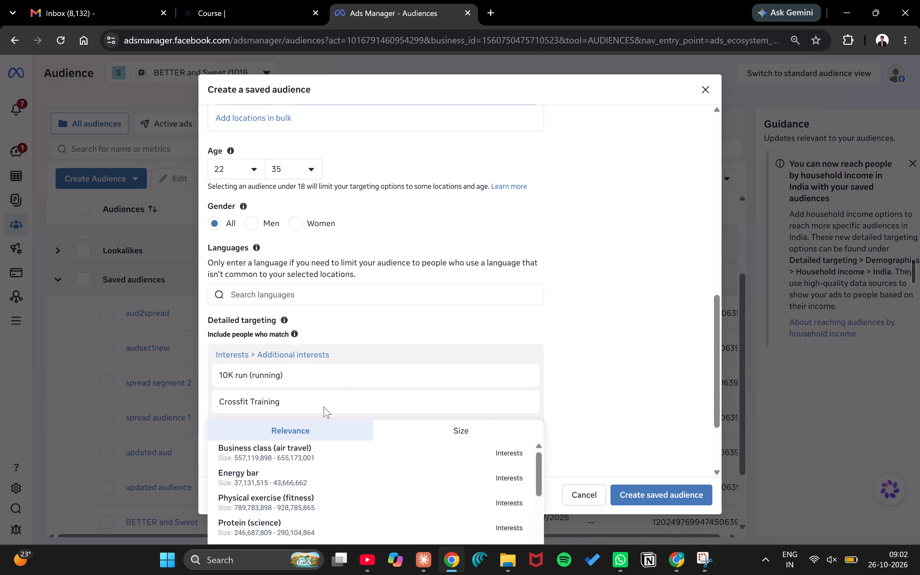
# Search detailed targeting for marathon and include the interest marathons (running).
pyautogui.scroll(-1, 362, 342)
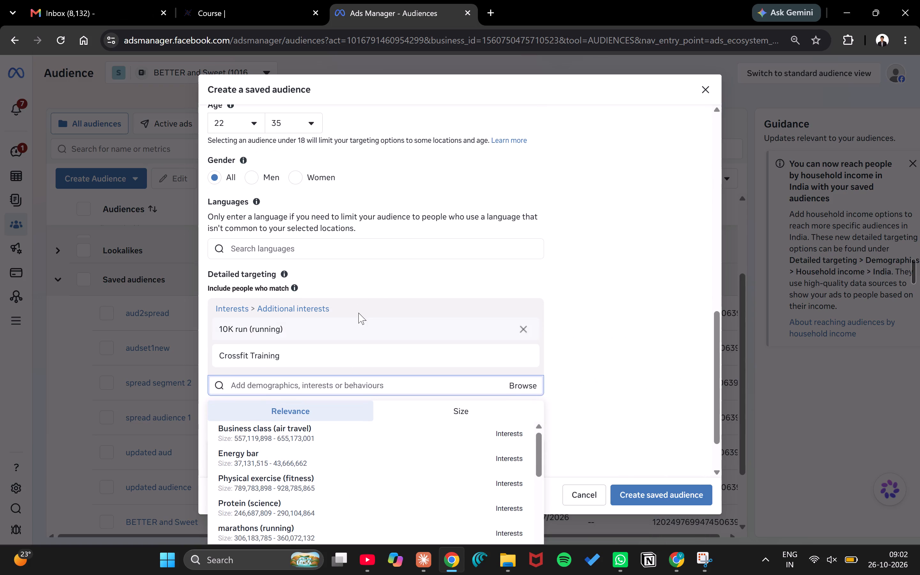
pyautogui.write('mara')
pyautogui.press('BackSpace')
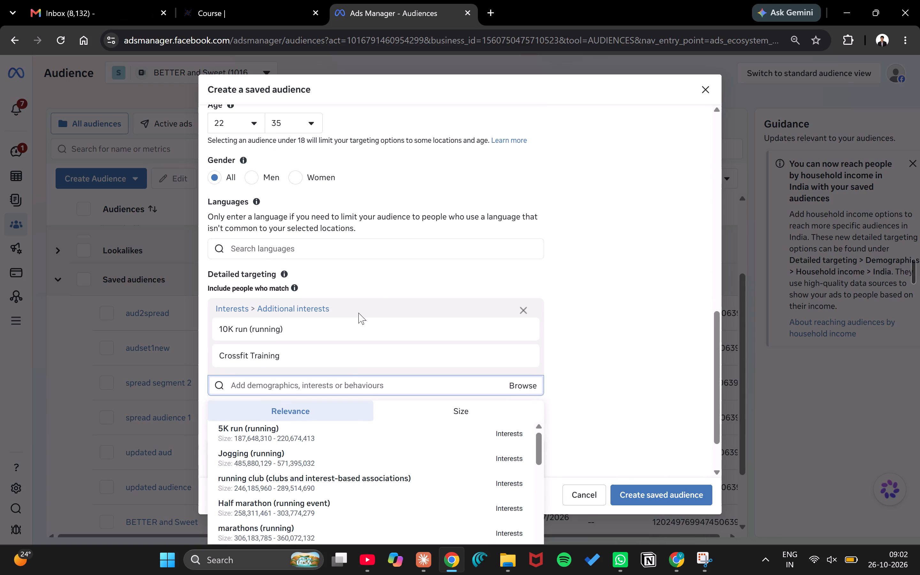
pyautogui.click(344, 381)
pyautogui.write('marathon')
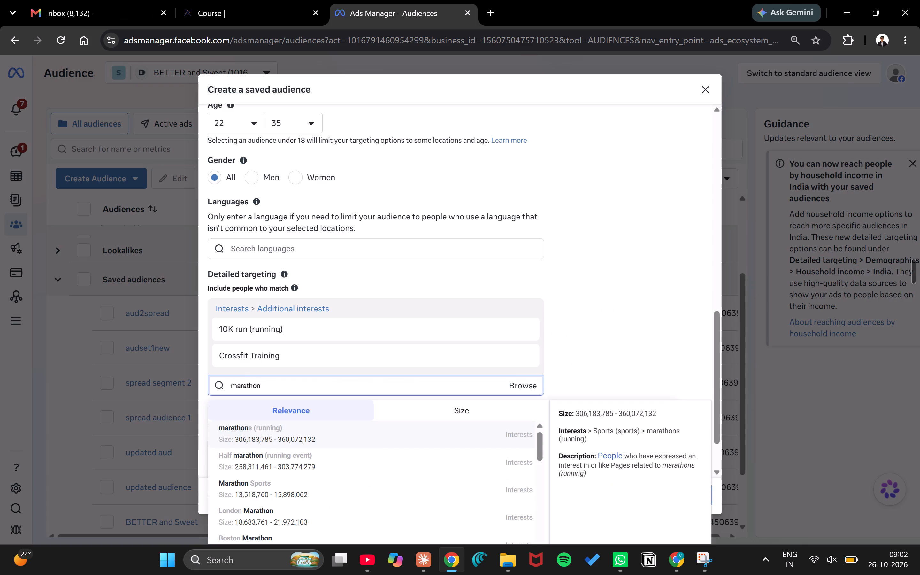
pyautogui.click(335, 435)
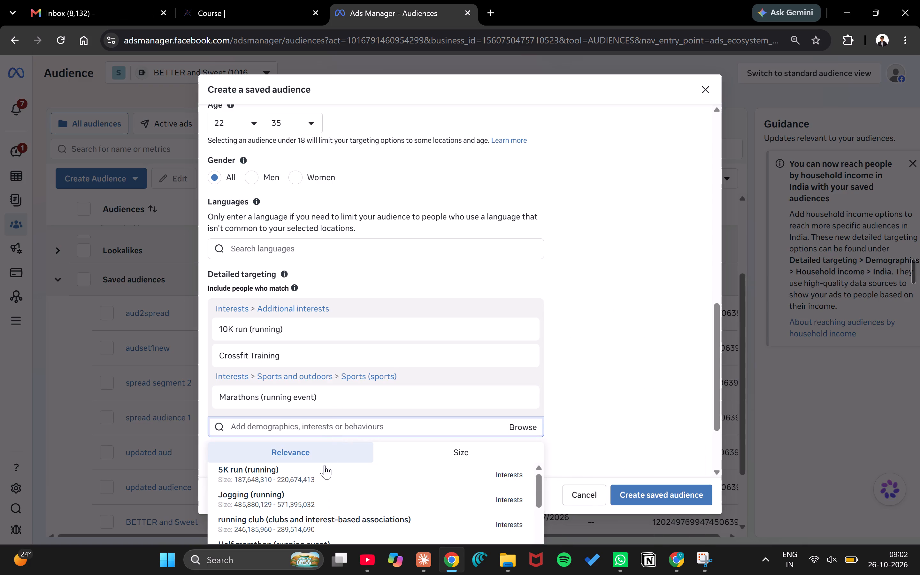
# Include the suggested interests running club, Half marathon (running event), 5K run (running), Running (sport) and Weight training (weightlifting).
pyautogui.click(320, 516)
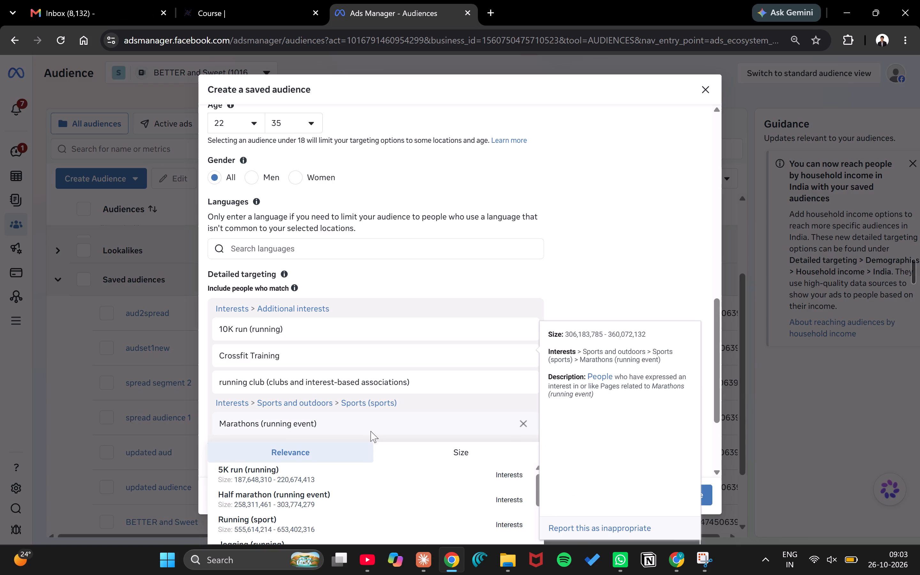
pyautogui.write('half')
pyautogui.press('space')
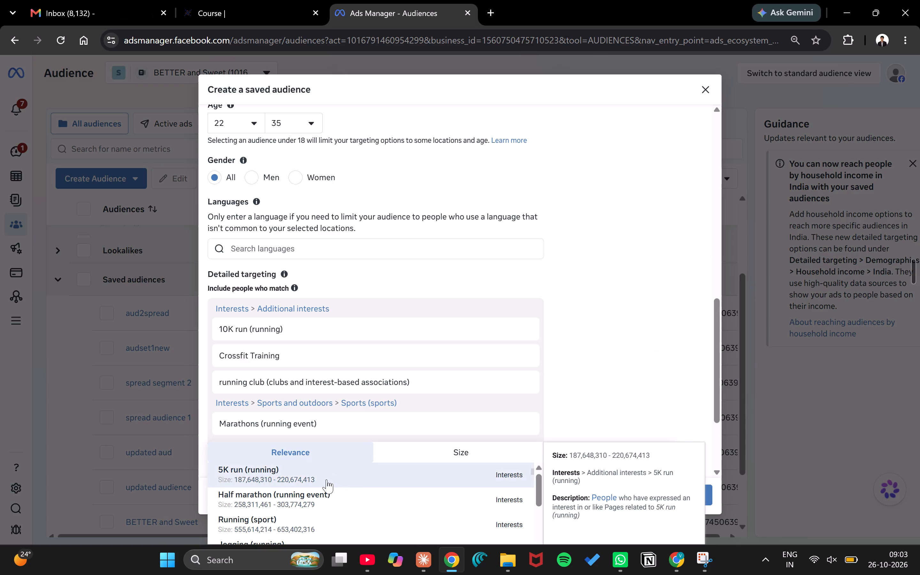
pyautogui.click(319, 489)
pyautogui.scroll(-2, 430, 303)
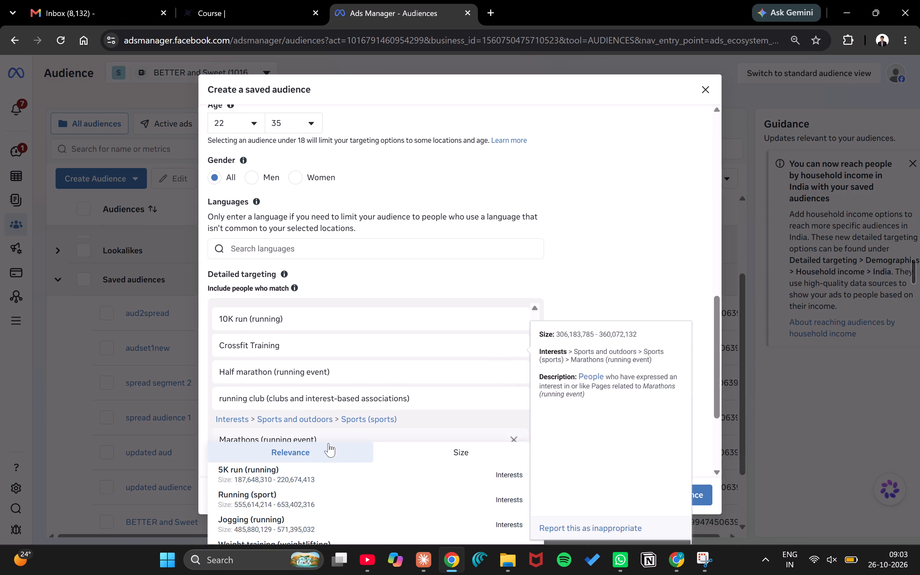
pyautogui.click(300, 477)
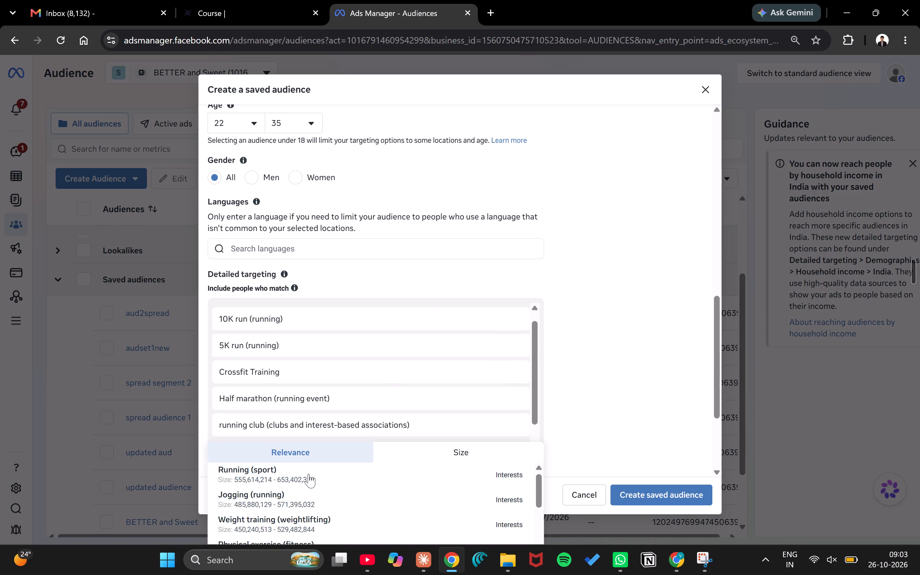
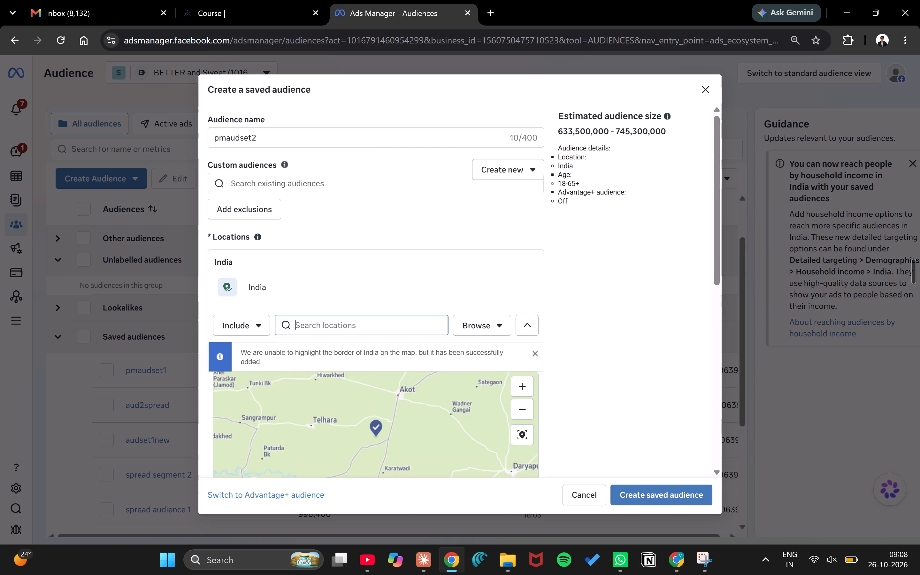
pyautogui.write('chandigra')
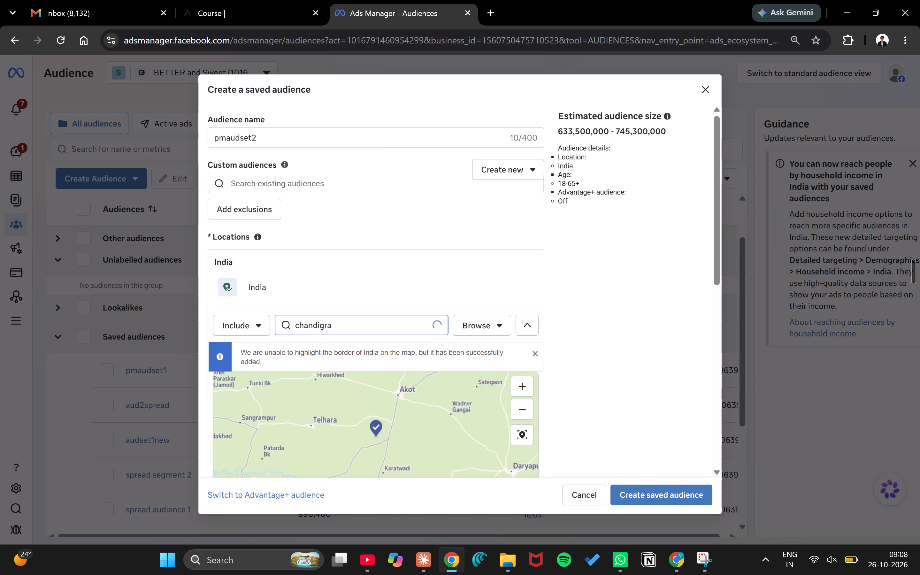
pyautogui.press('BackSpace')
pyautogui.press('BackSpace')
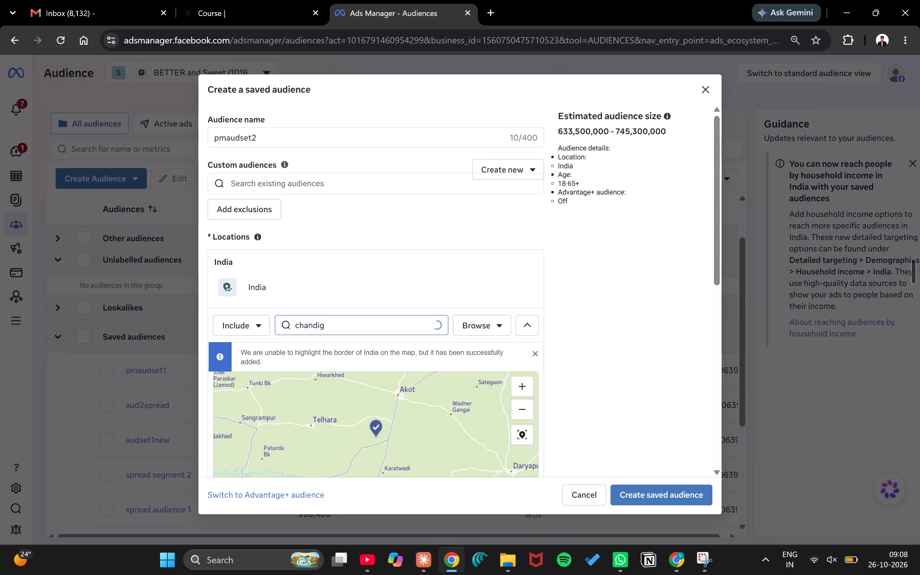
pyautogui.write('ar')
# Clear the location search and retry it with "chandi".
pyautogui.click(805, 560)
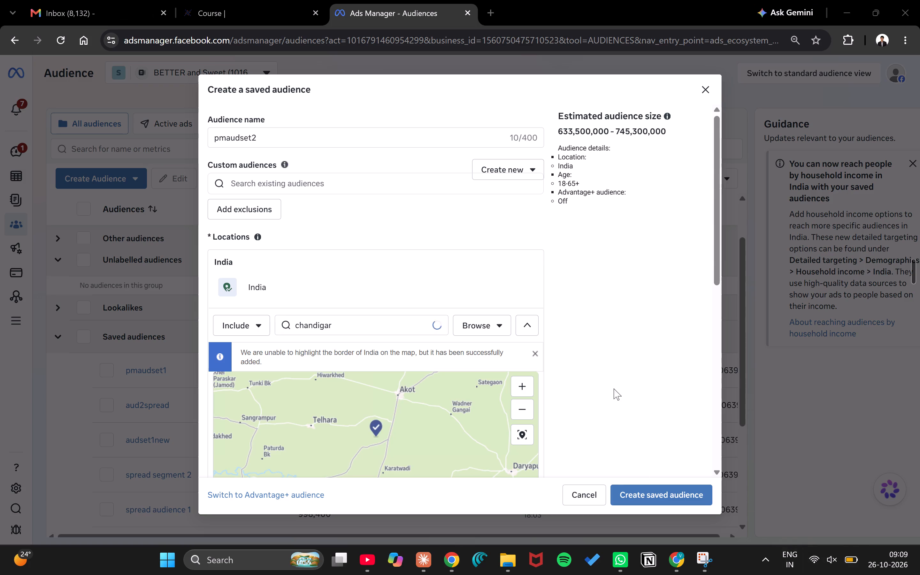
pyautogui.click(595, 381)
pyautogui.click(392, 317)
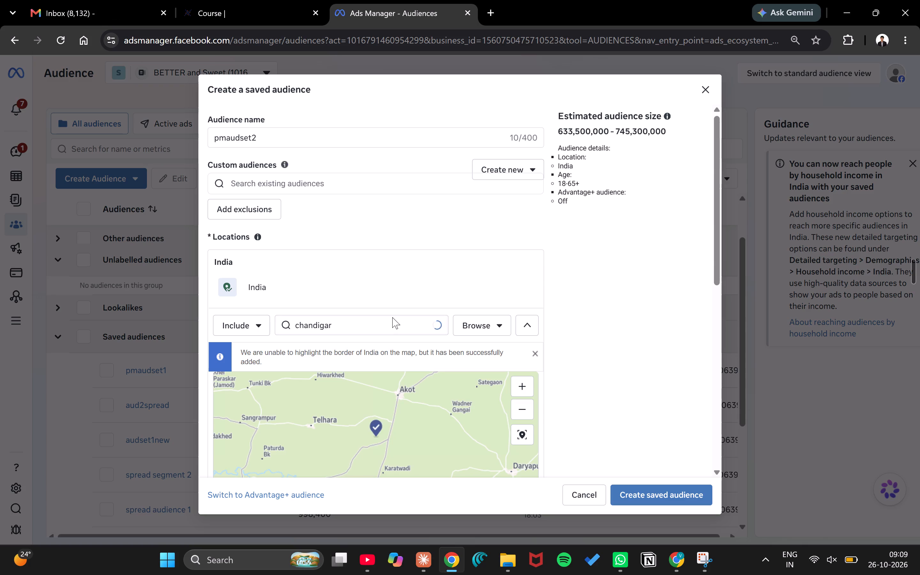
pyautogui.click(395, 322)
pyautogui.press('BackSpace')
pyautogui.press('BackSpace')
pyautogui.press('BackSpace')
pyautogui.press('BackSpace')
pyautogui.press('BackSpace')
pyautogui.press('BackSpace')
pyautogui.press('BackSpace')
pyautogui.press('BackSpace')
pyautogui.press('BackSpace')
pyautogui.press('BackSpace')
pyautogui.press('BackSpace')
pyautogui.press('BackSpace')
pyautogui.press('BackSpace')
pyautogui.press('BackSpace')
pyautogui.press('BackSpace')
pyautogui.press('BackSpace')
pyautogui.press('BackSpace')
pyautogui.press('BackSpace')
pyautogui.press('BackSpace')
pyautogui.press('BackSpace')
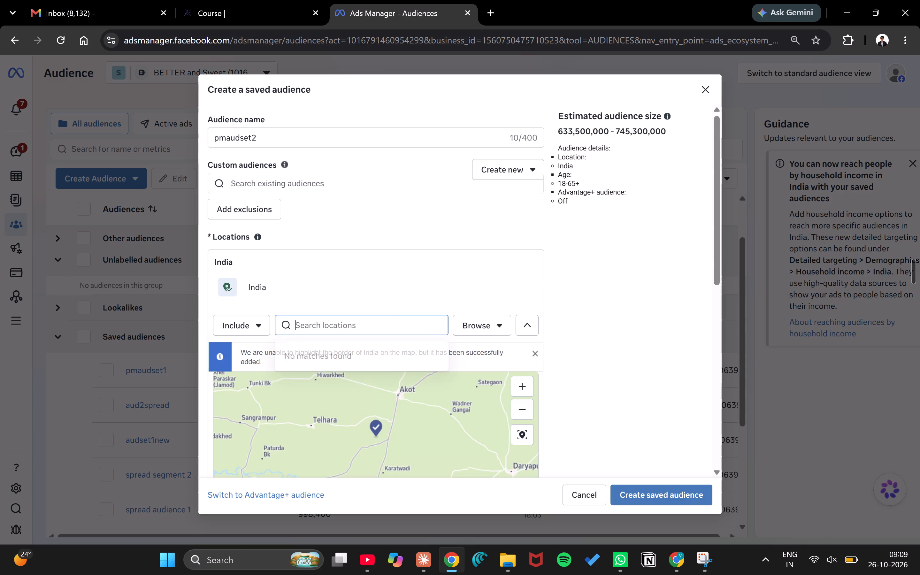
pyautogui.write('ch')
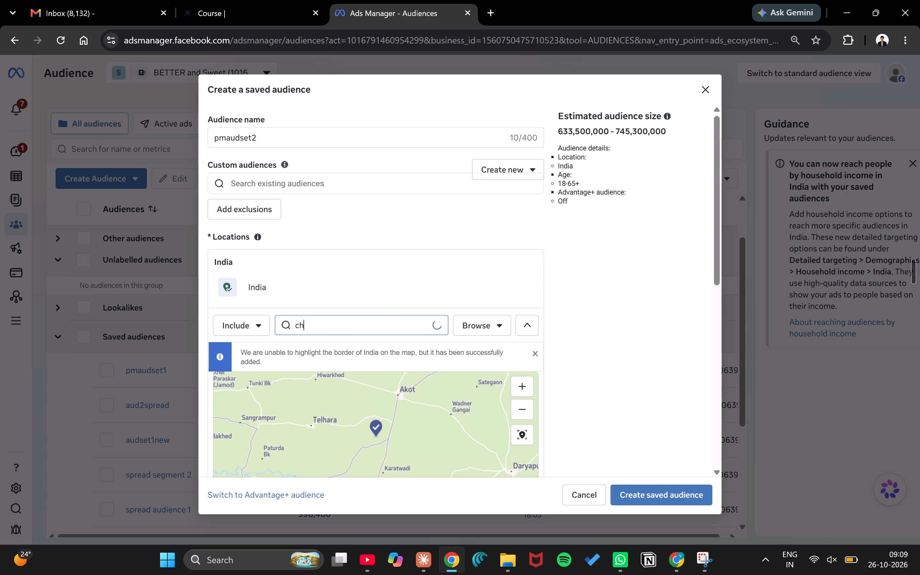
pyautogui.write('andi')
# Replace the location search text with "jaipur" to look for Jaipur.
pyautogui.press('BackSpace')
pyautogui.press('BackSpace')
pyautogui.press('BackSpace')
pyautogui.press('BackSpace')
pyautogui.press('BackSpace')
pyautogui.press('BackSpace')
pyautogui.press('BackSpace')
pyautogui.press('BackSpace')
pyautogui.press('BackSpace')
pyautogui.press('BackSpace')
pyautogui.write('jaipur')
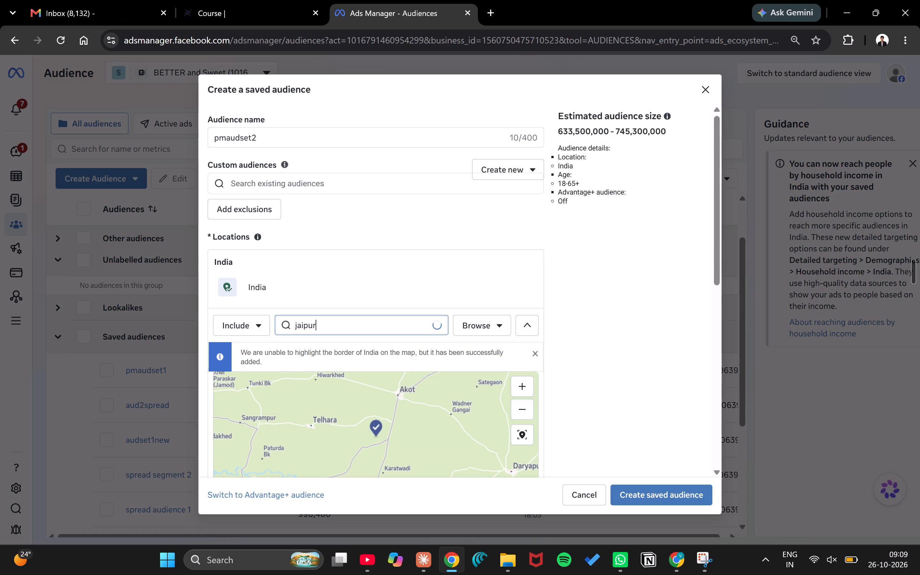
# Set the age range of pmaudset2 to 22–40.
pyautogui.scroll(-3, 393, 317)
pyautogui.scroll(-1, 418, 391)
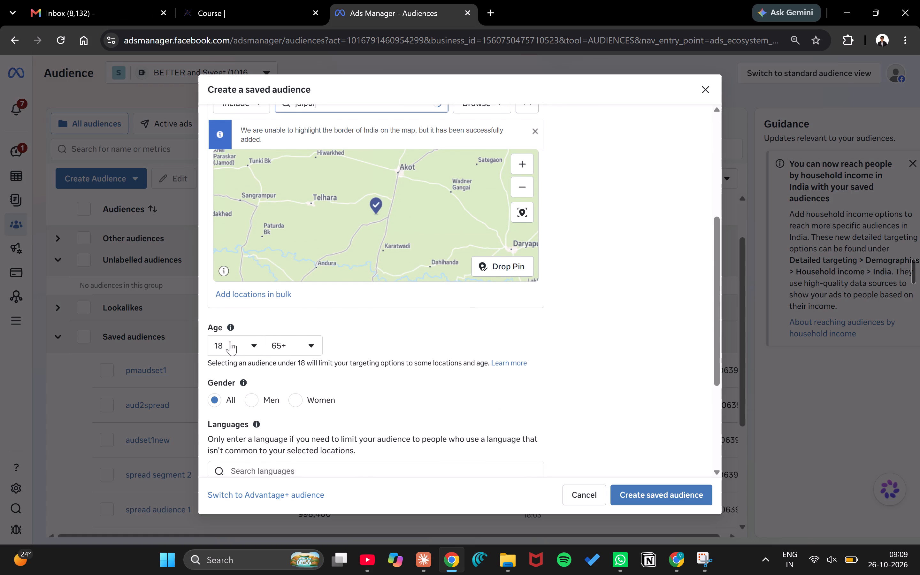
pyautogui.click(225, 340)
pyautogui.scroll(-2, 263, 446)
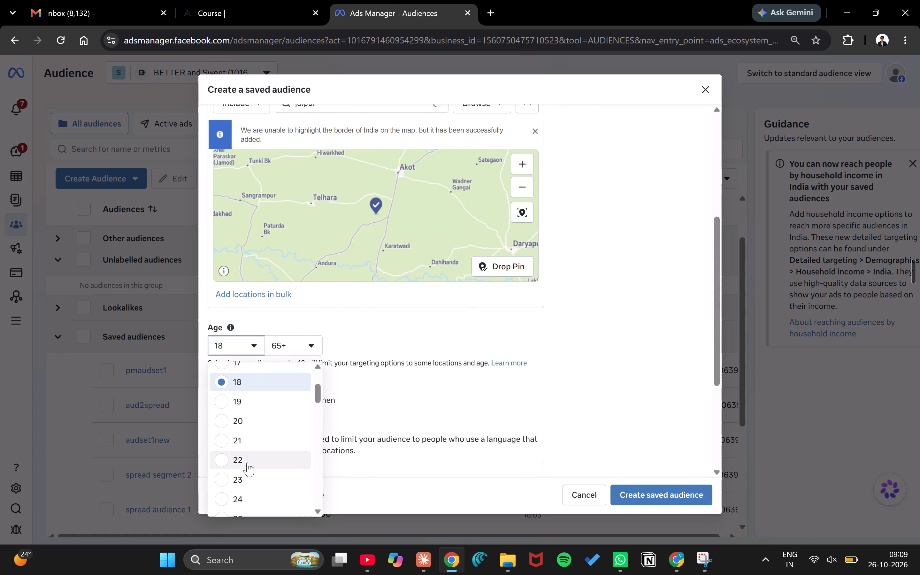
pyautogui.click(247, 463)
pyautogui.click(295, 344)
pyautogui.scroll(-3, 294, 426)
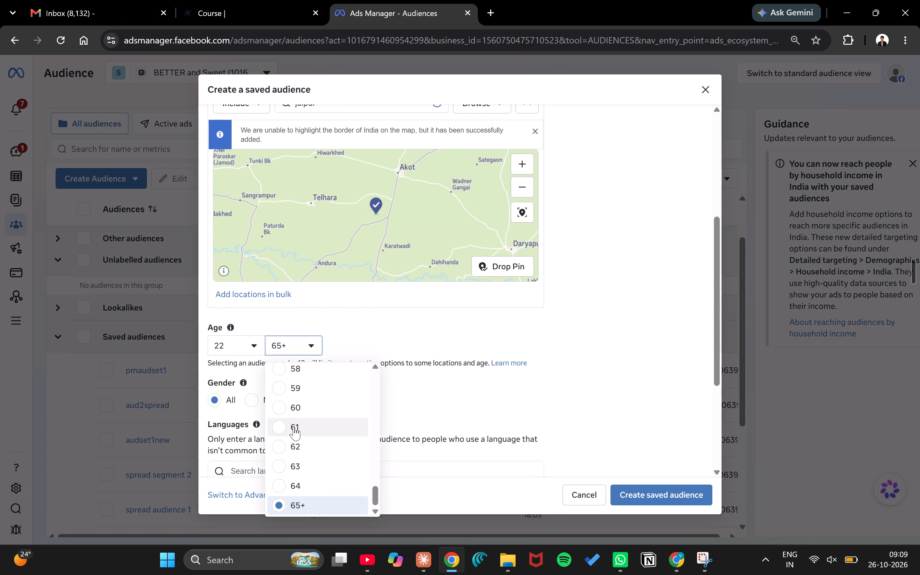
pyautogui.scroll(-1, 294, 426)
pyautogui.scroll(4, 294, 426)
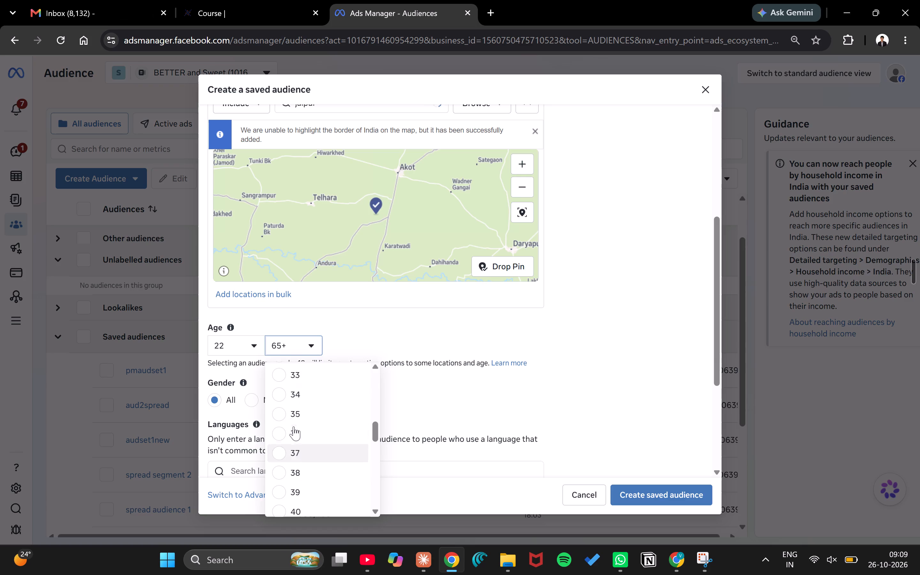
pyautogui.scroll(1, 294, 426)
pyautogui.scroll(-1, 294, 426)
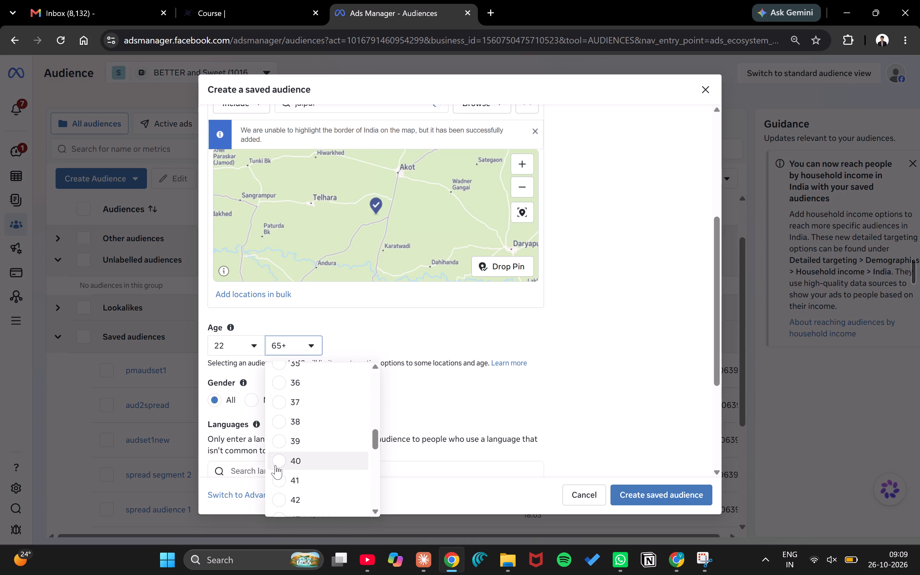
pyautogui.click(276, 460)
# Add the interests Energy bar, Protein (science) and Organic food (food and drink) to the detailed targeting of pmaudset2.
pyautogui.scroll(-2, 334, 376)
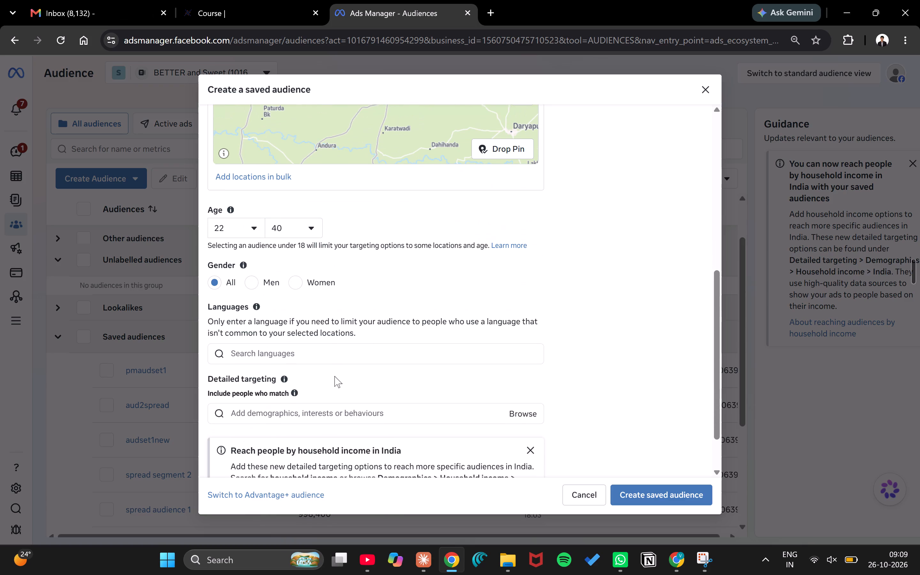
pyautogui.scroll(-1, 351, 370)
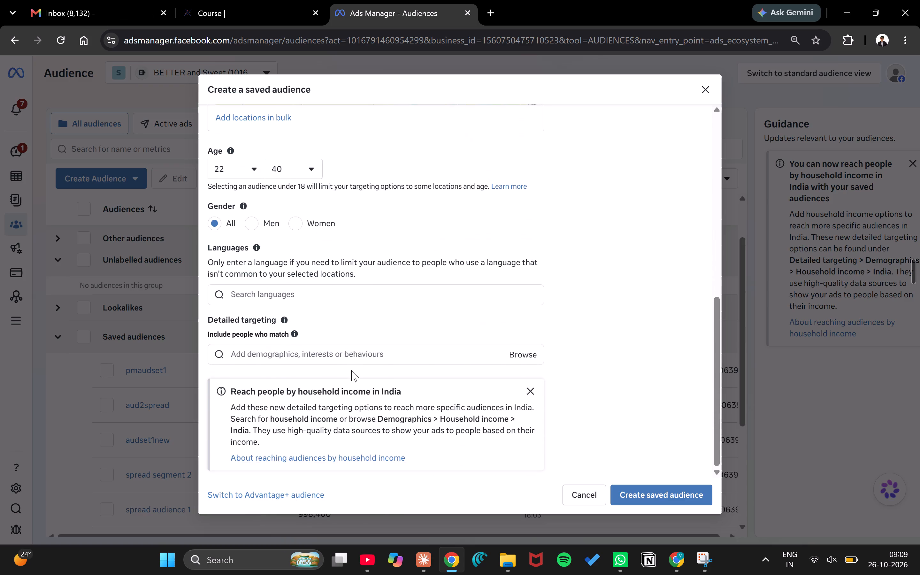
pyautogui.scroll(4, 410, 283)
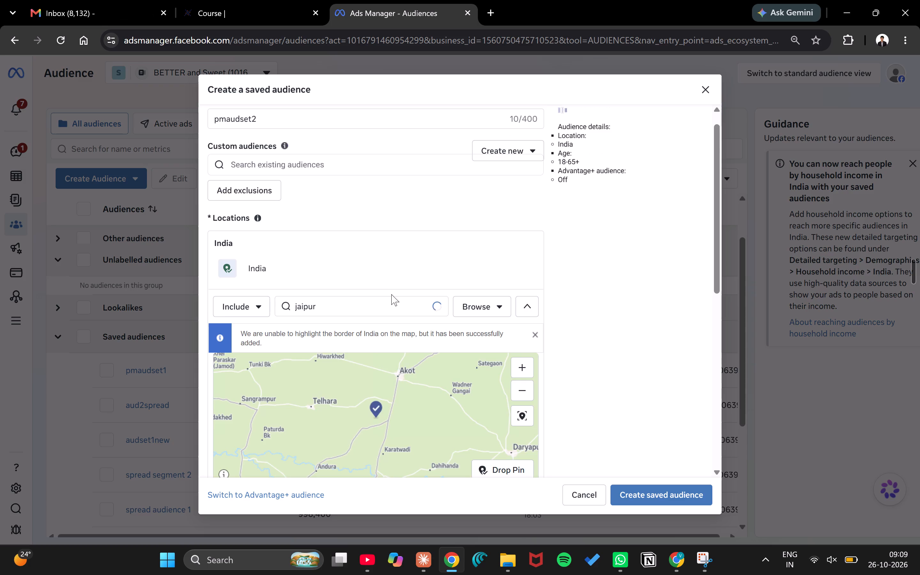
pyautogui.scroll(-6, 380, 310)
pyautogui.click(319, 348)
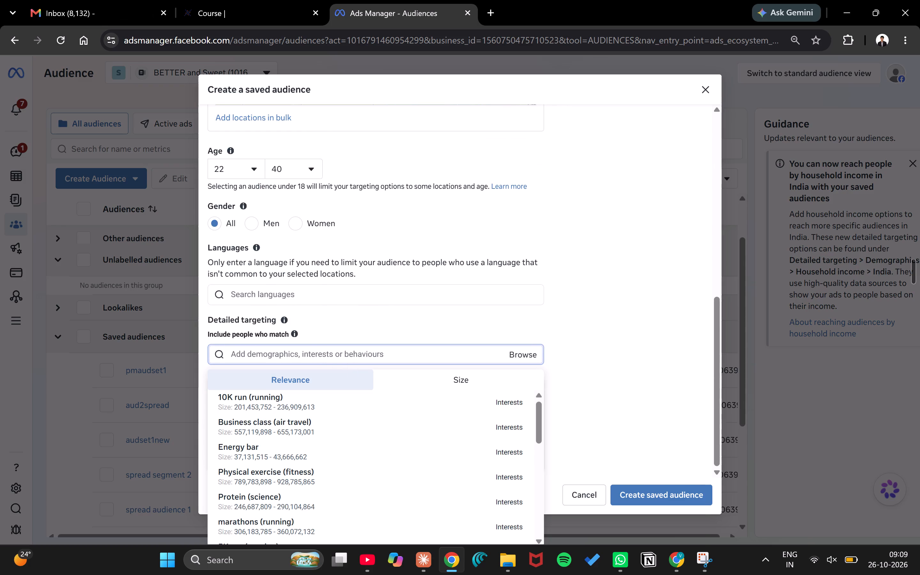
pyautogui.click(278, 450)
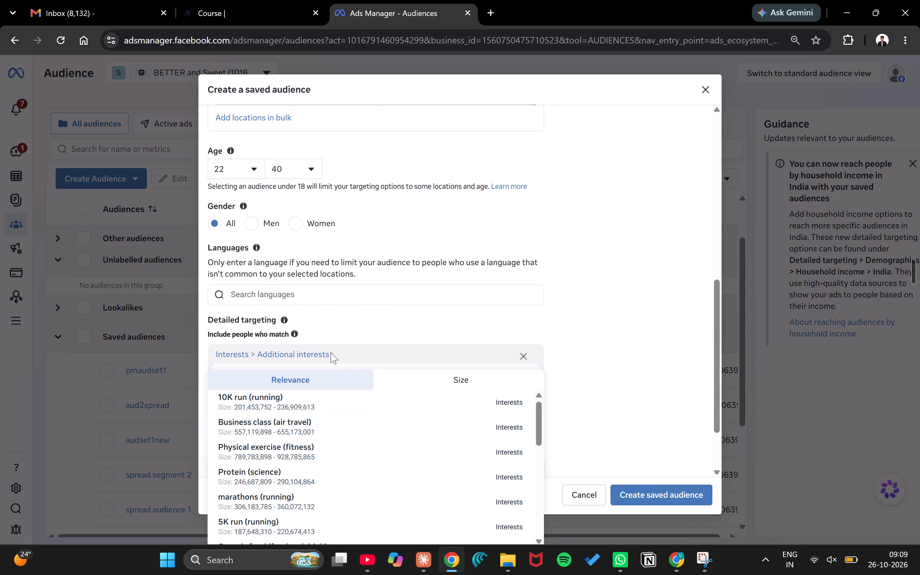
pyautogui.scroll(-1, 345, 313)
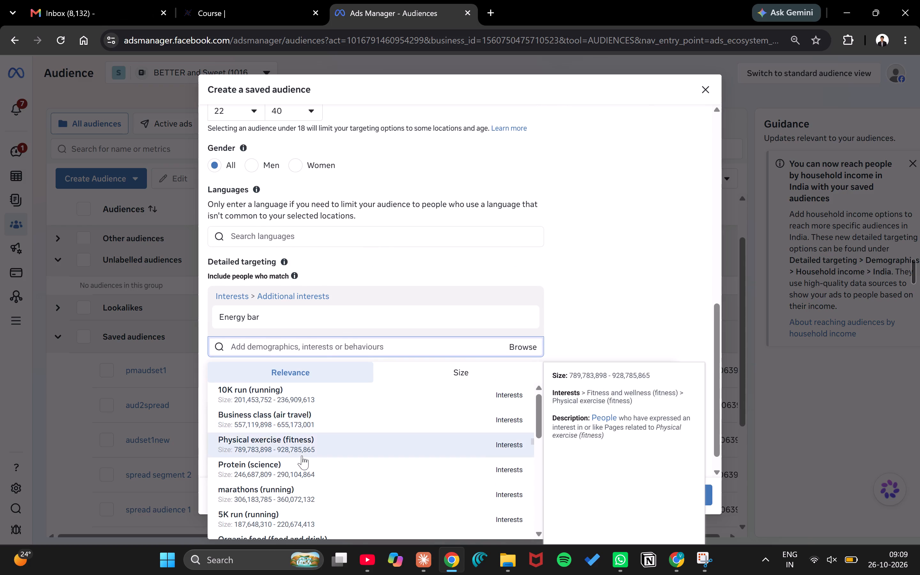
pyautogui.click(304, 470)
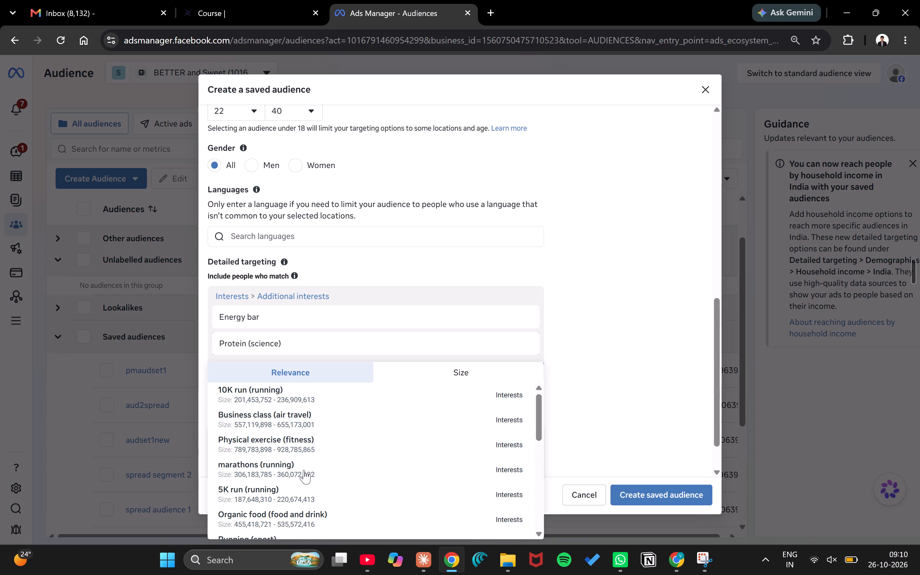
pyautogui.scroll(-1, 274, 472)
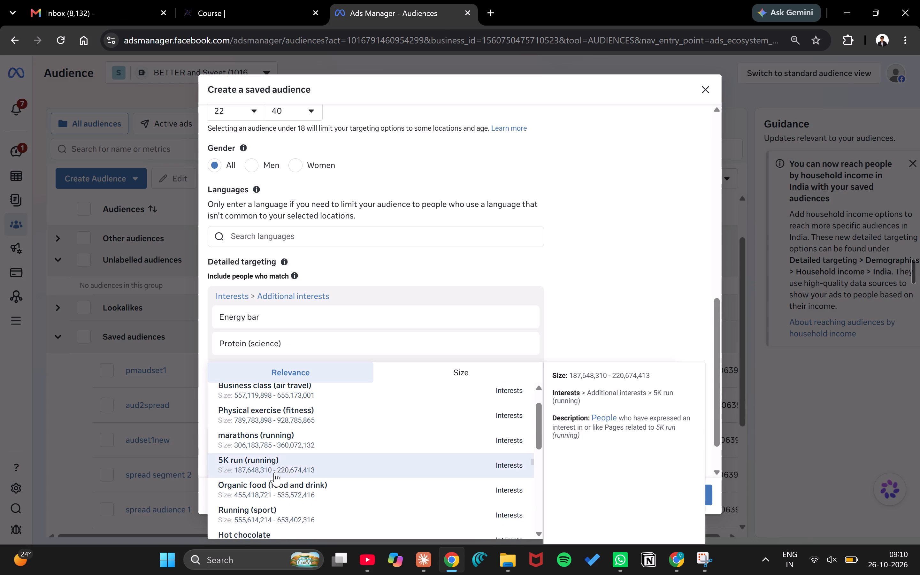
pyautogui.click(282, 485)
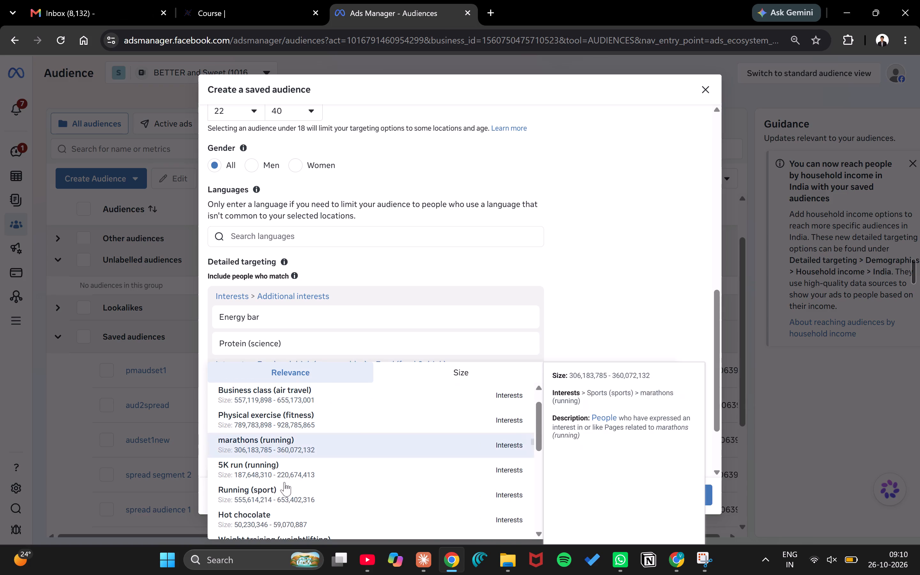
# Add the interests Chocolate (food and drink), 5K run (running), Strength training (fitness) and Gourmet (food and drink), and review the included list.
pyautogui.scroll(-1, 289, 494)
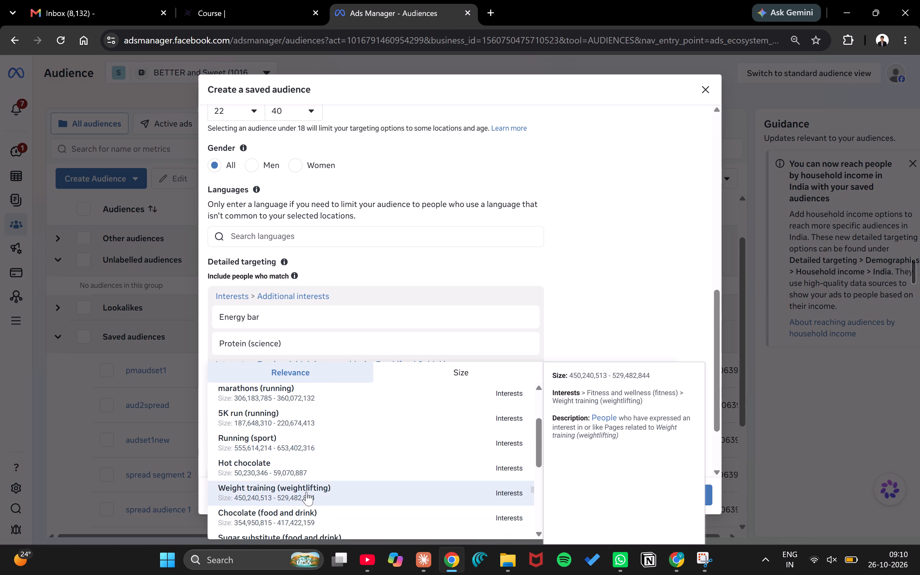
pyautogui.click(294, 510)
pyautogui.click(325, 425)
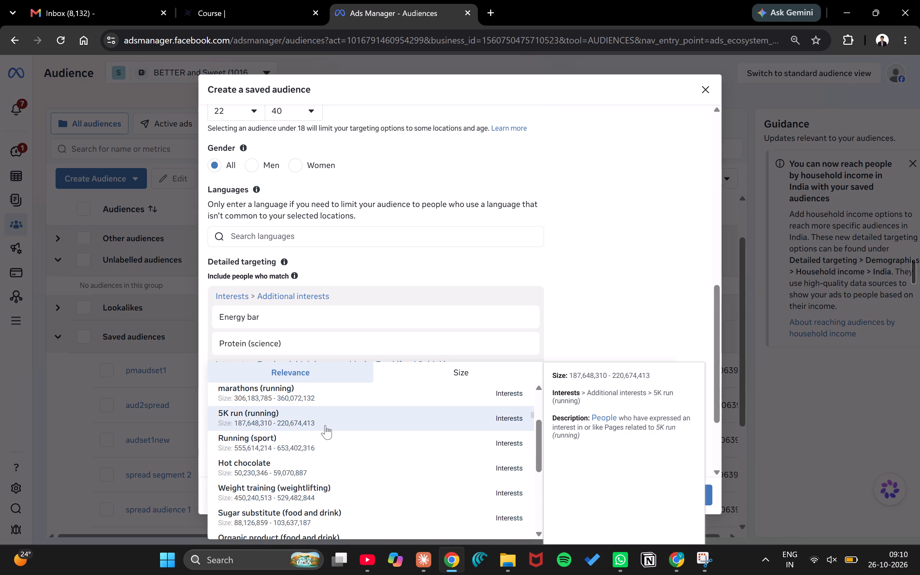
pyautogui.scroll(-2, 338, 477)
pyautogui.click(330, 476)
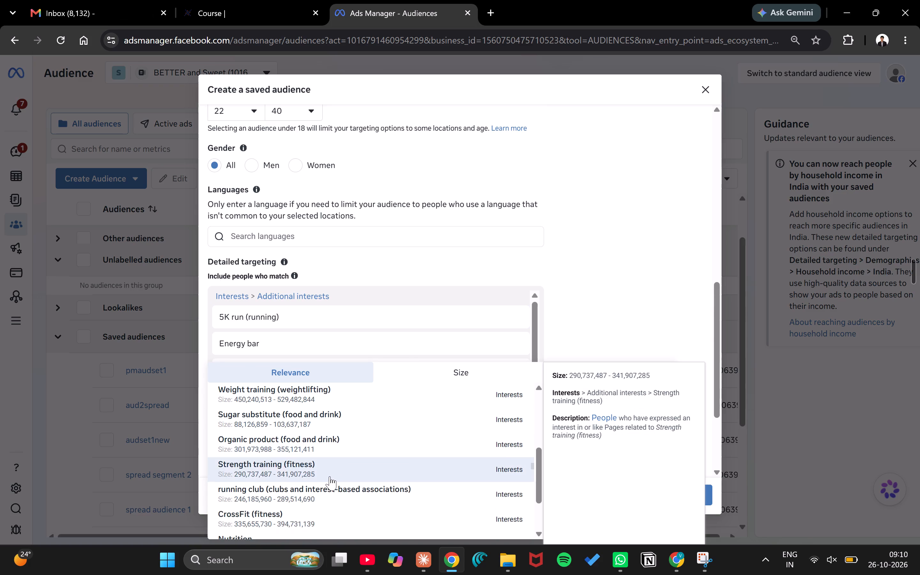
pyautogui.scroll(-2, 330, 476)
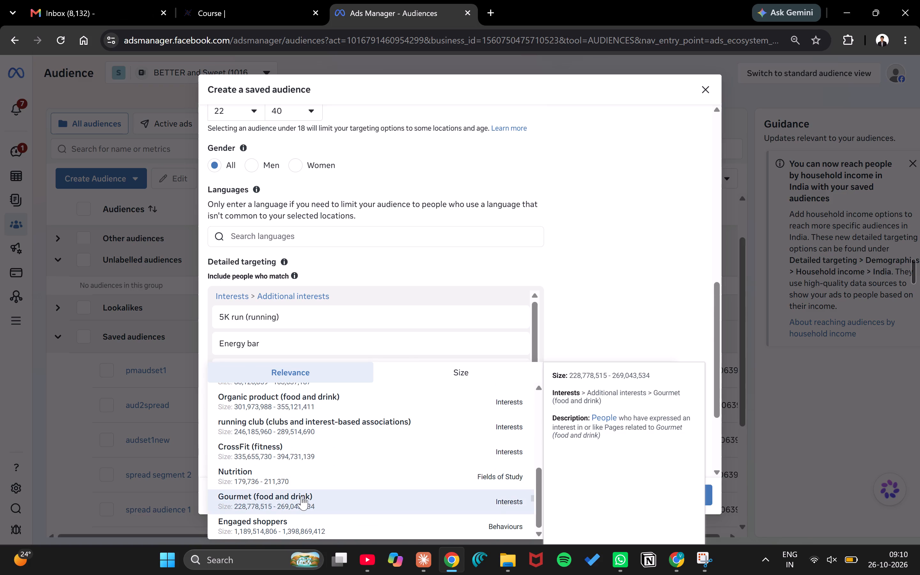
pyautogui.click(301, 496)
pyautogui.scroll(3, 368, 403)
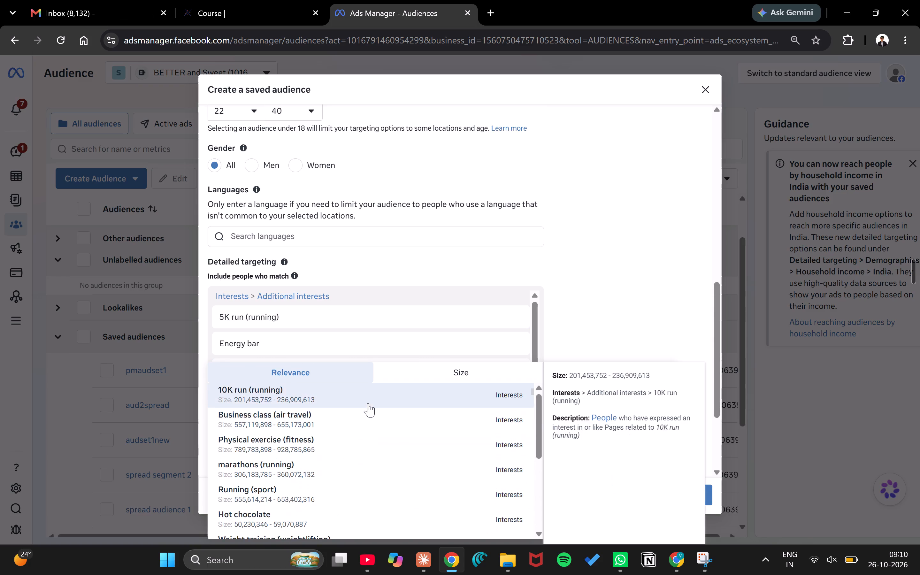
pyautogui.scroll(-2, 527, 266)
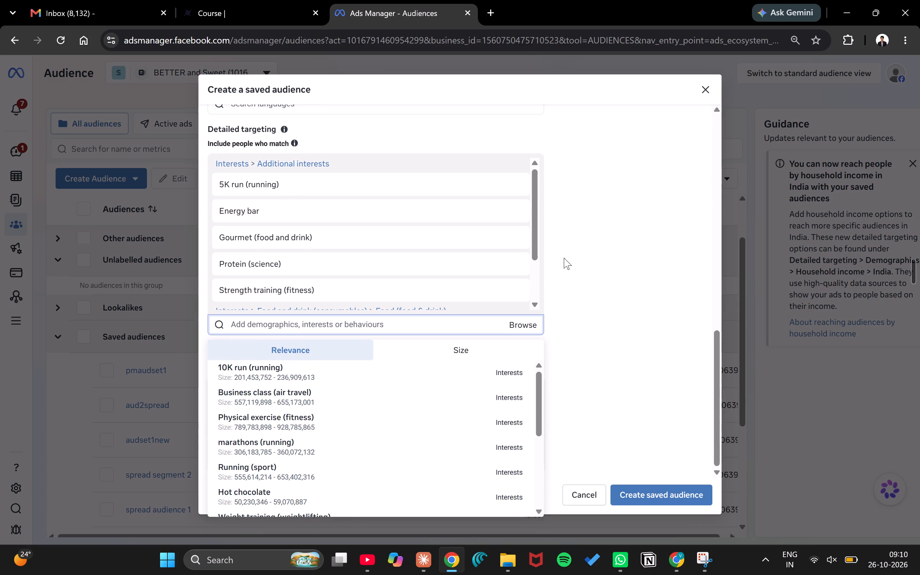
pyautogui.click(564, 258)
pyautogui.scroll(-2, 503, 253)
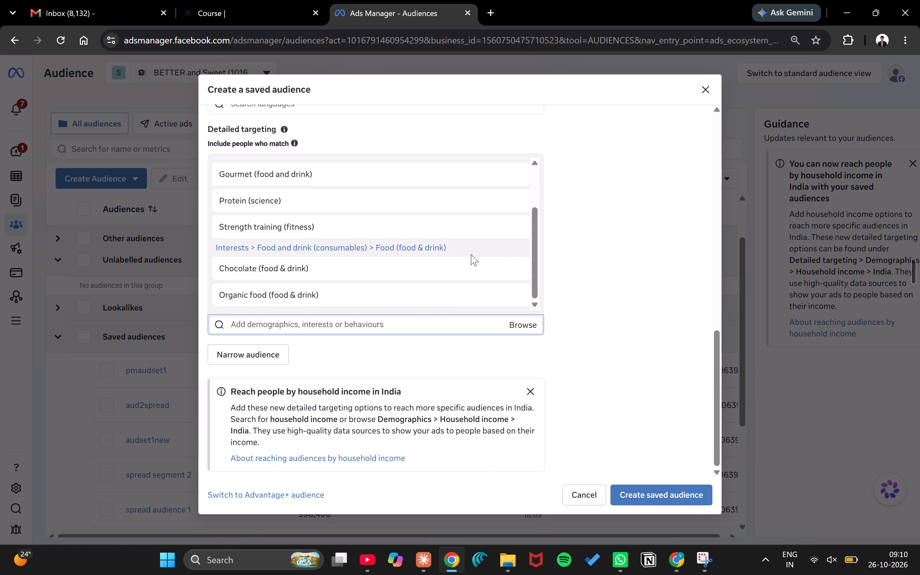
pyautogui.scroll(3, 449, 253)
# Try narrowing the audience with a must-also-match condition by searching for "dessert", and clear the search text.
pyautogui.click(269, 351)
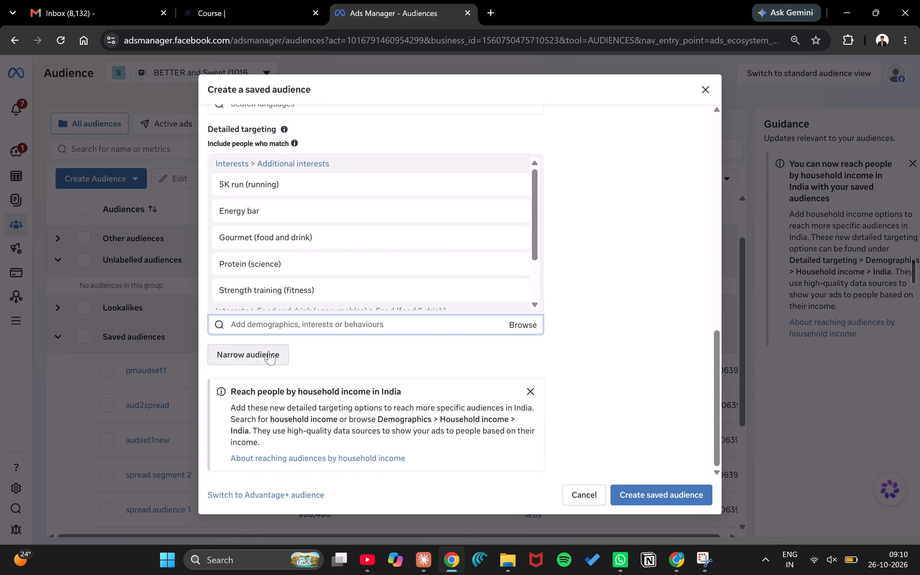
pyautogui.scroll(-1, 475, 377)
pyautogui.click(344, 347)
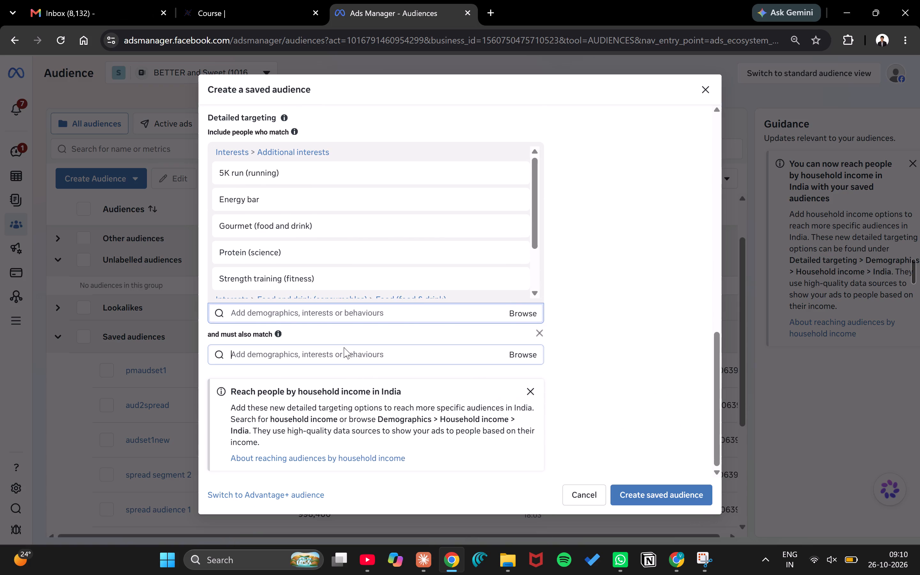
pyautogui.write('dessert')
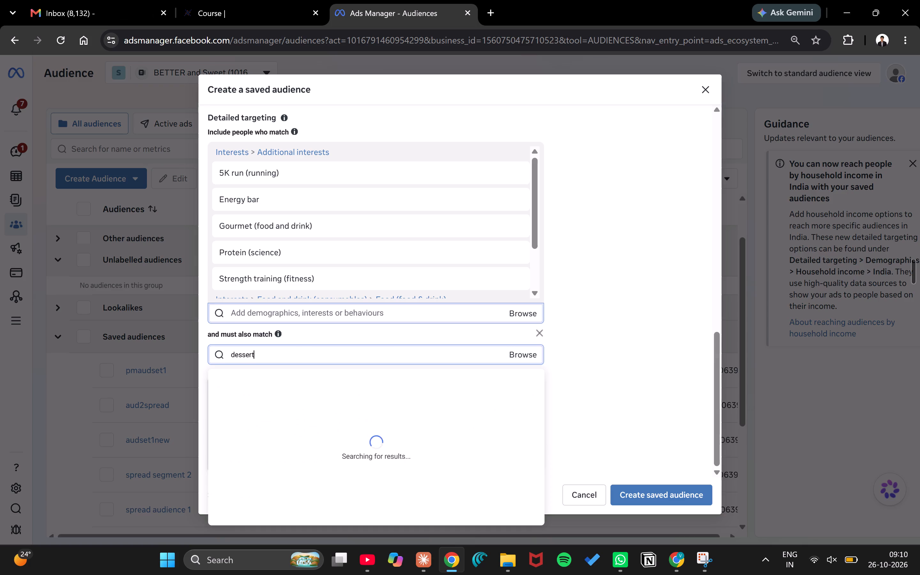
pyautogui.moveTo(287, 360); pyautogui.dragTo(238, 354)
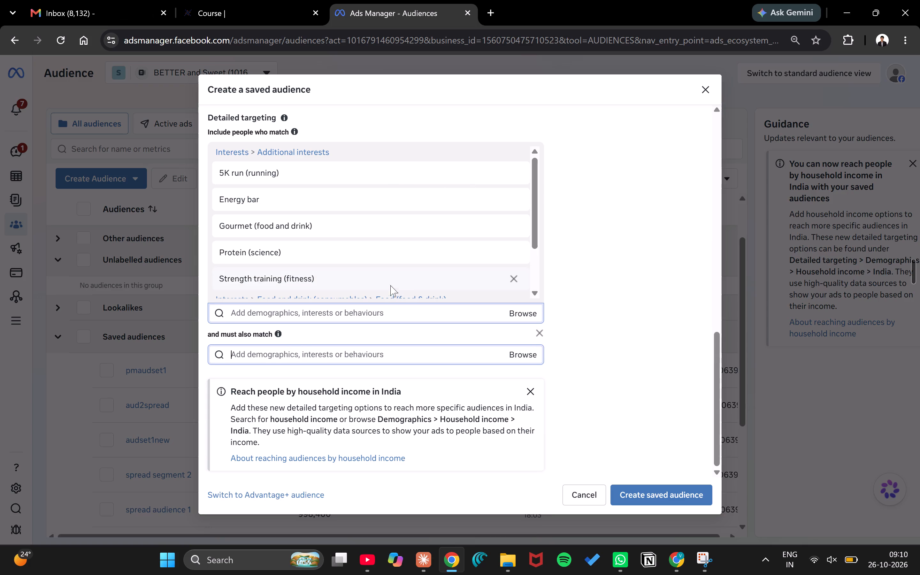
# Remove the Protein (science) interest from the included detailed targeting.
pyautogui.scroll(-2, 413, 218)
pyautogui.scroll(1, 449, 226)
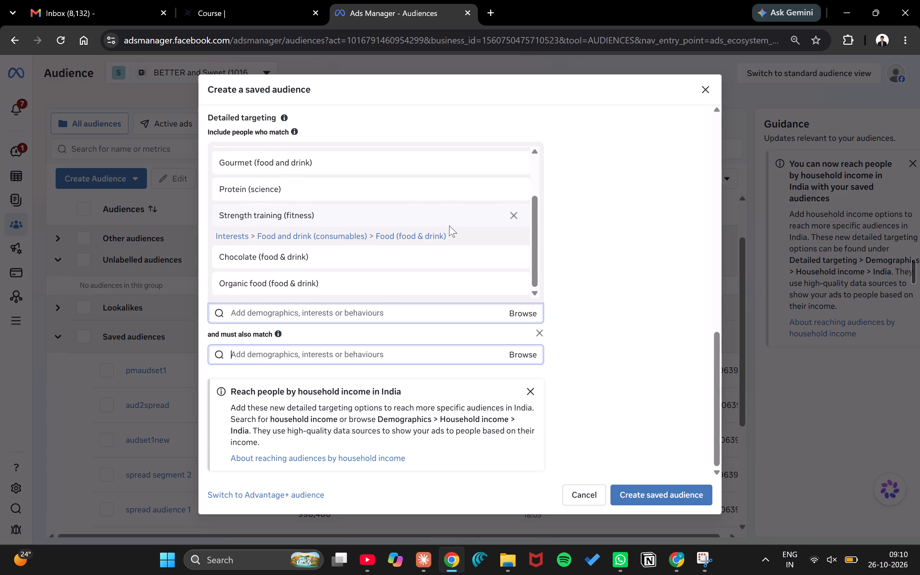
pyautogui.scroll(2, 449, 226)
pyautogui.click(514, 251)
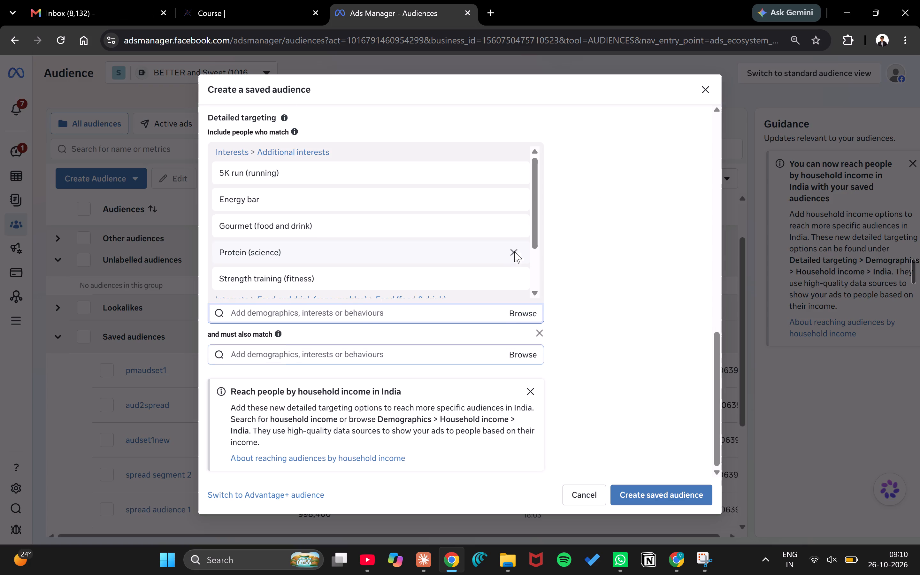
# Search the included detailed targeting for "dessert", check the network connection and retry the search.
pyautogui.click(309, 322)
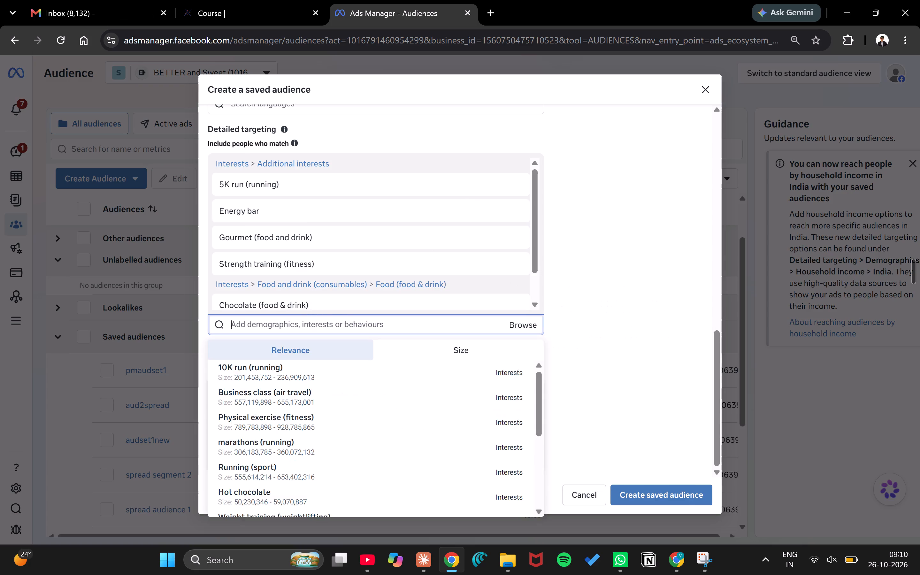
pyautogui.write('dessert')
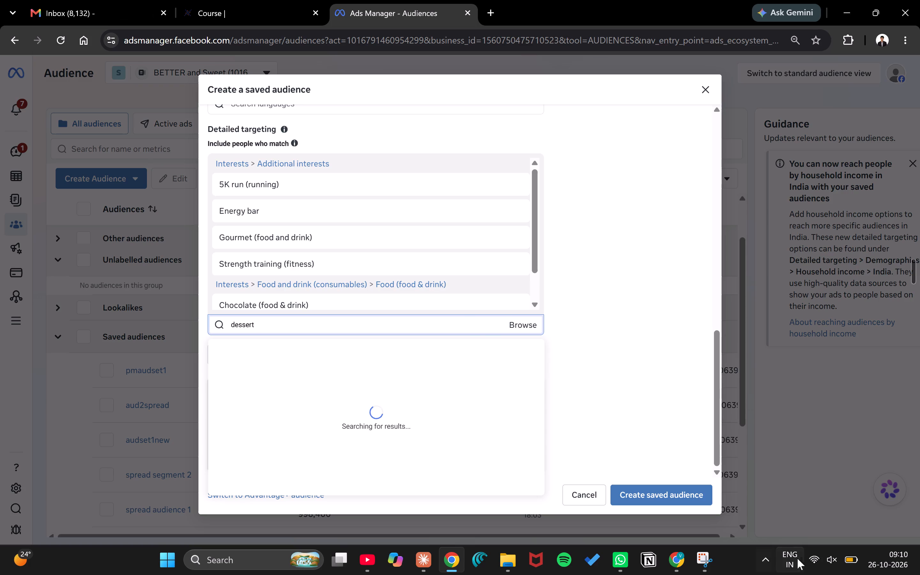
pyautogui.click(816, 554)
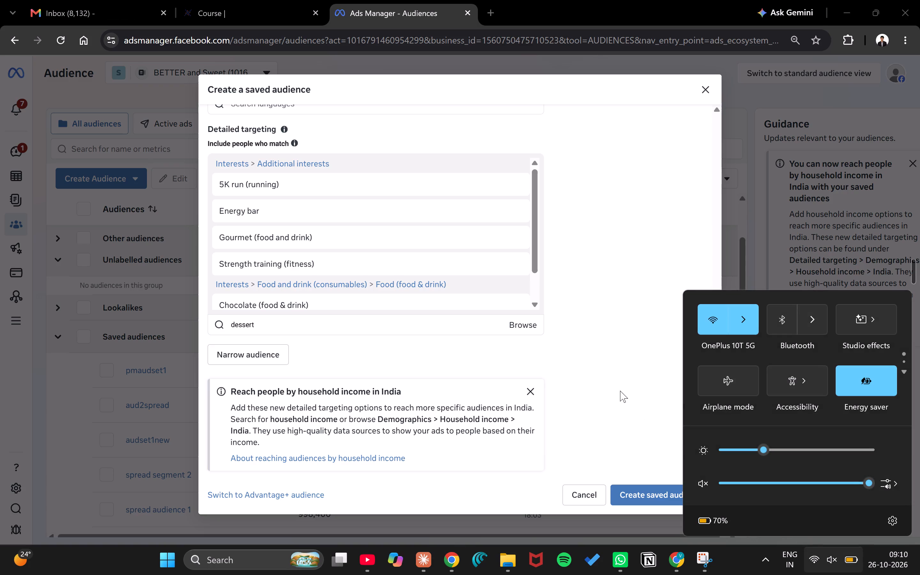
pyautogui.click(620, 391)
pyautogui.click(387, 325)
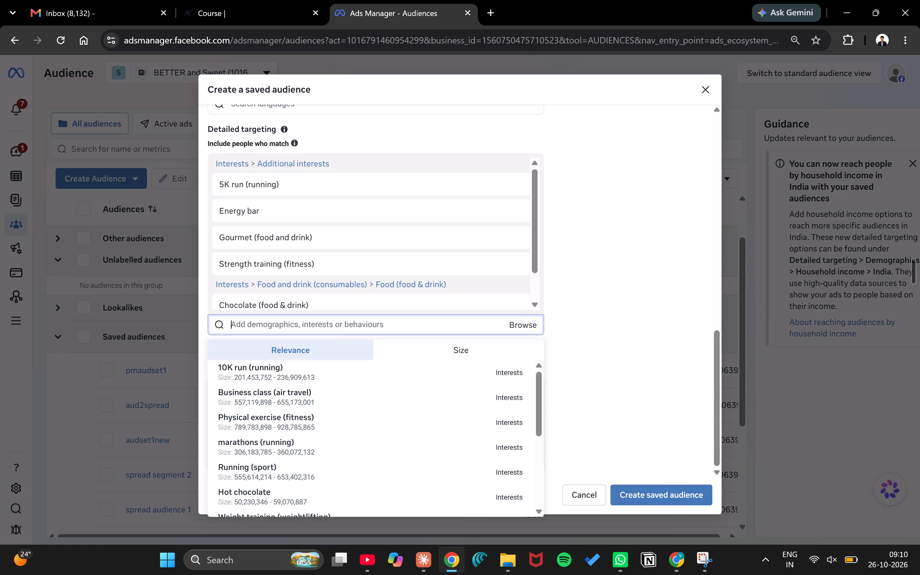
pyautogui.write('dessert')
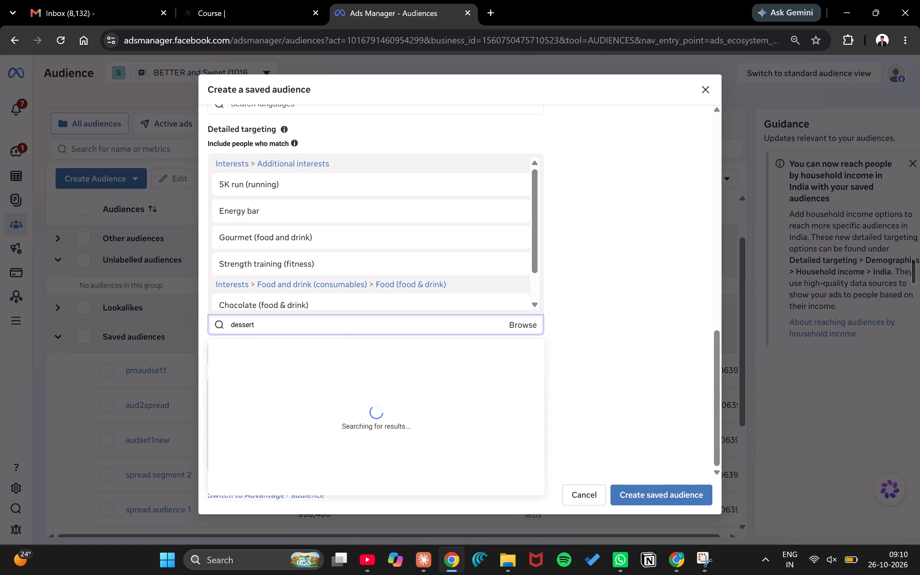
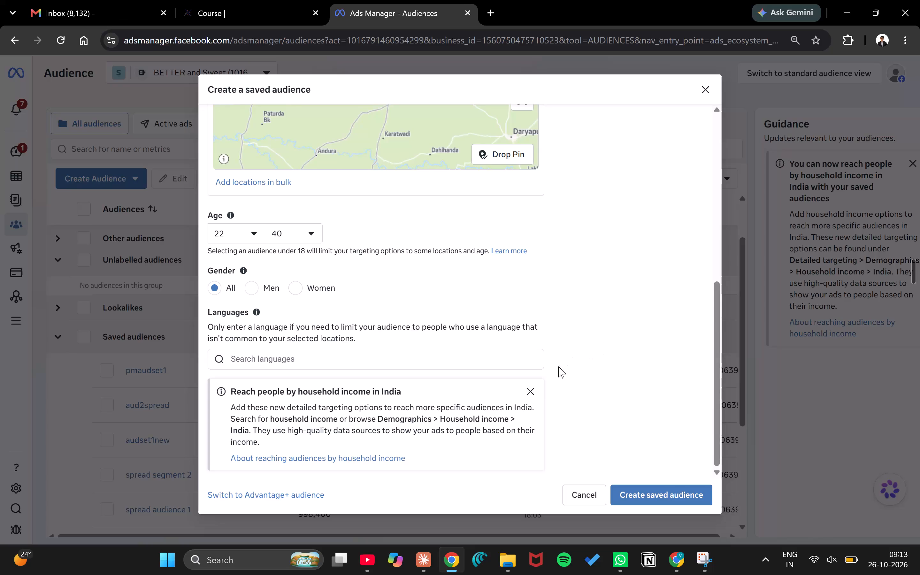
# Dismiss the notice about reaching people by household income in India.
pyautogui.click(530, 388)
# Search the locations for "jaipur india" and include the city of Jaipur, Rajasthan.
pyautogui.scroll(-2, 560, 330)
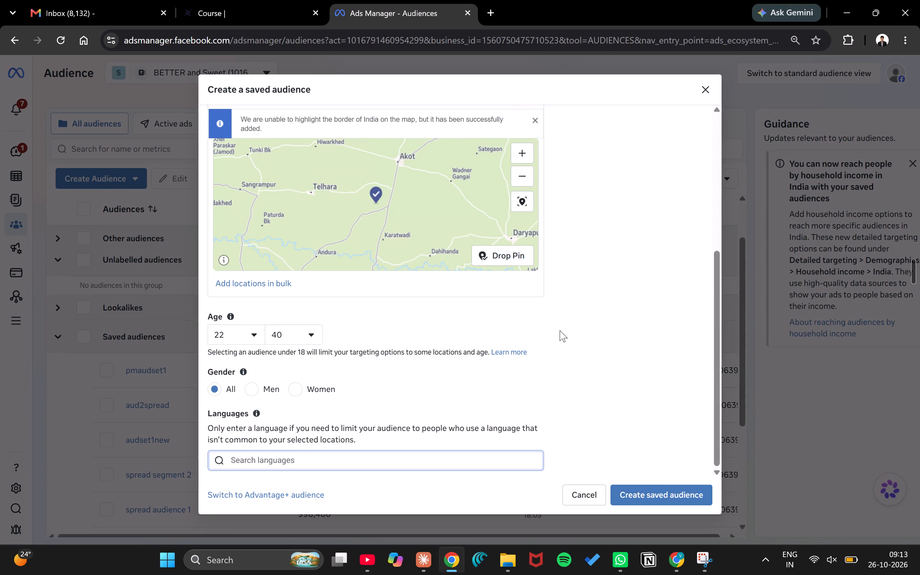
pyautogui.scroll(3, 544, 349)
pyautogui.scroll(-1, 544, 349)
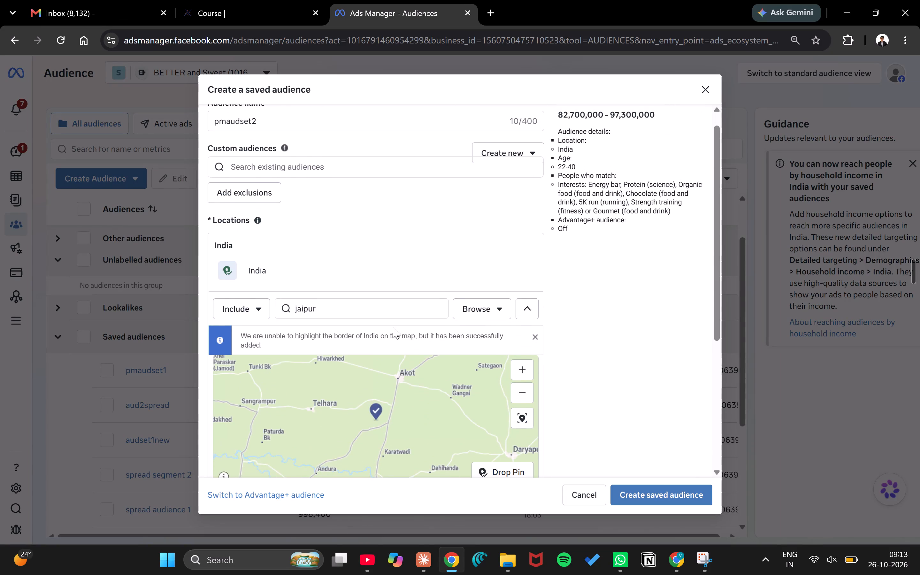
pyautogui.click(369, 308)
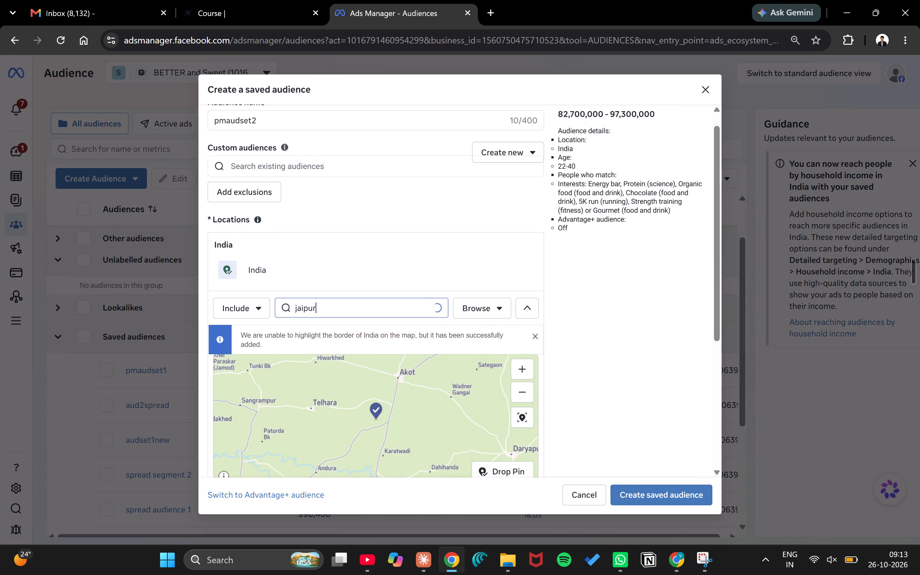
pyautogui.press('space')
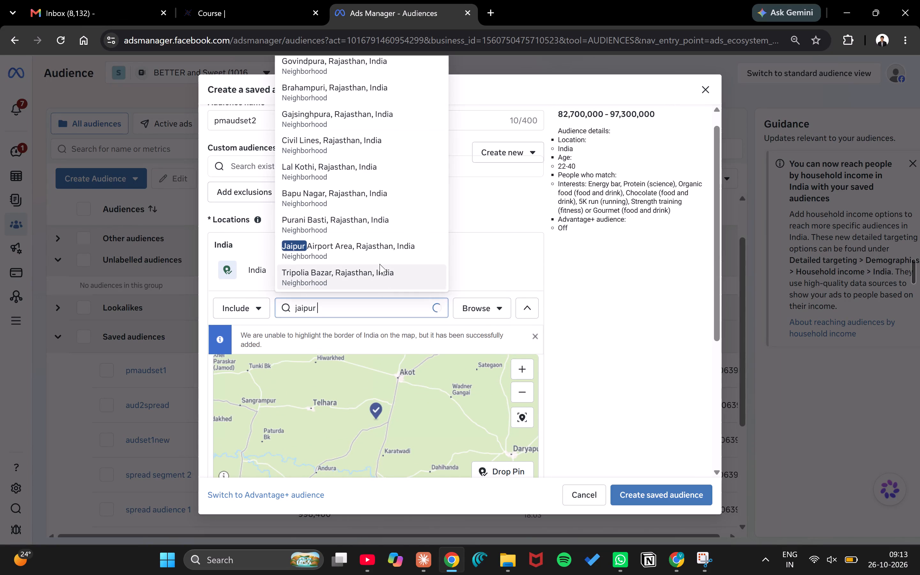
pyautogui.scroll(3, 381, 173)
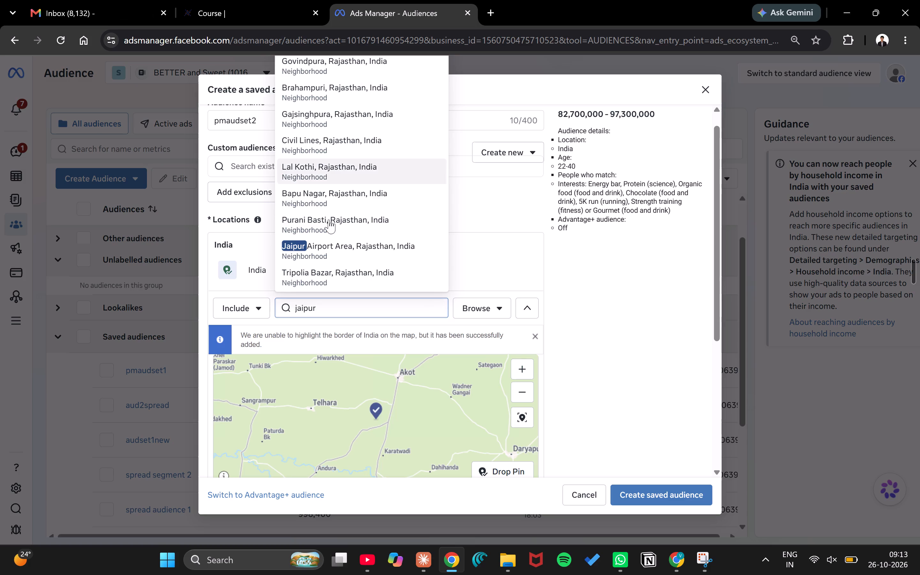
pyautogui.click(326, 304)
pyautogui.press('BackSpace')
pyautogui.press('BackSpace')
pyautogui.press('BackSpace')
pyautogui.press('BackSpace')
pyautogui.press('BackSpace')
pyautogui.press('BackSpace')
pyautogui.press('BackSpace')
pyautogui.press('BackSpace')
pyautogui.press('BackSpace')
pyautogui.press('BackSpace')
pyautogui.press('BackSpace')
pyautogui.press('BackSpace')
pyautogui.press('BackSpace')
pyautogui.write('jaipur')
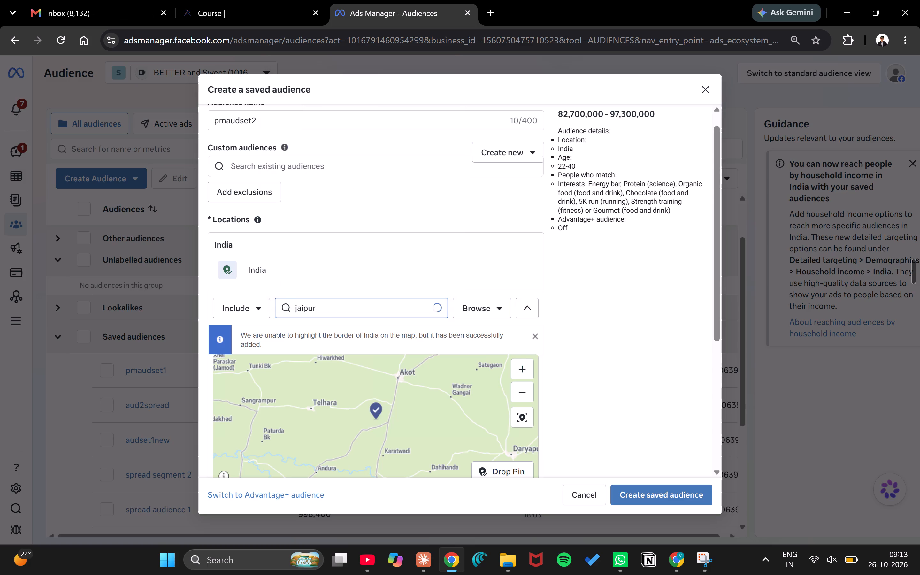
pyautogui.press('space')
pyautogui.write('india')
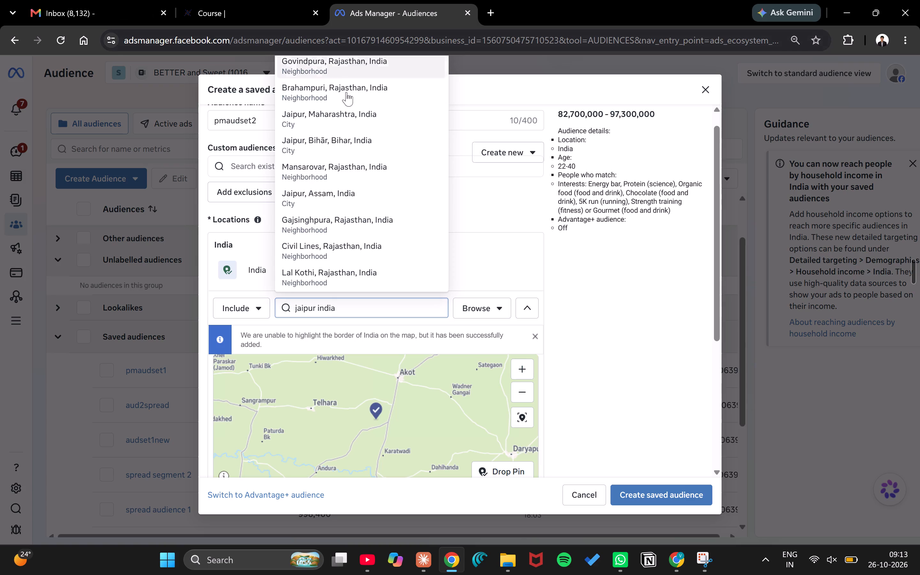
pyautogui.scroll(2, 345, 106)
pyautogui.scroll(1, 508, 210)
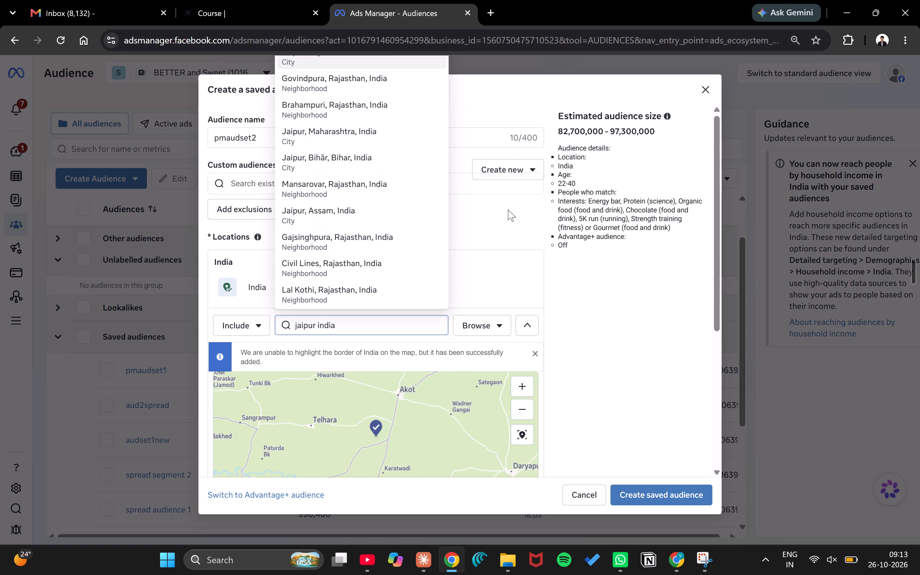
pyautogui.scroll(1, 508, 210)
pyautogui.click(415, 62)
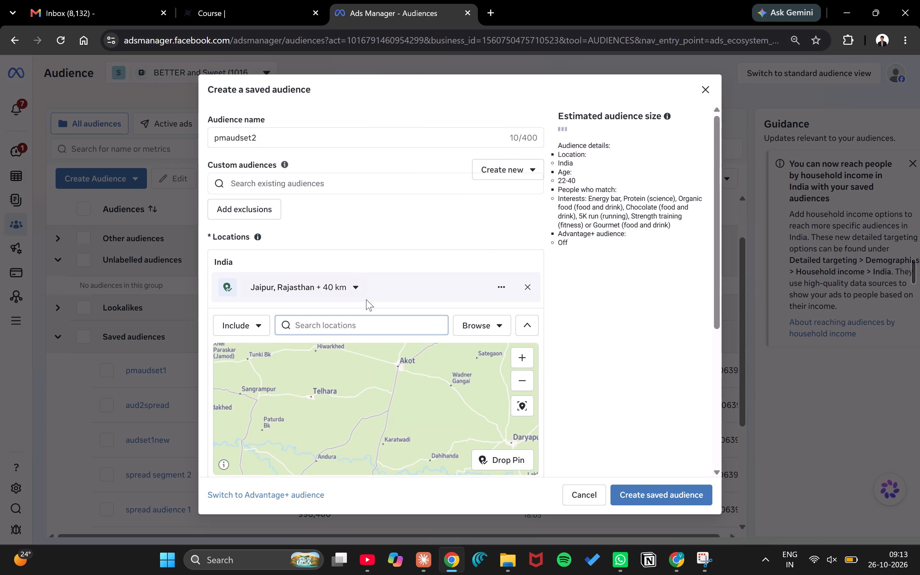
# Set the radius around Jaipur to 17 km.
pyautogui.scroll(-1, 366, 299)
pyautogui.click(351, 272)
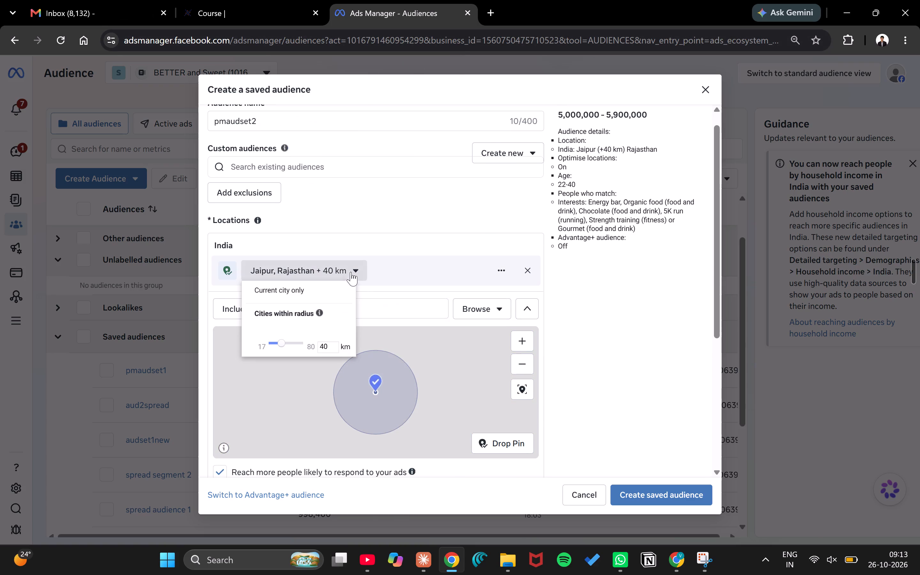
pyautogui.moveTo(282, 344); pyautogui.dragTo(242, 345)
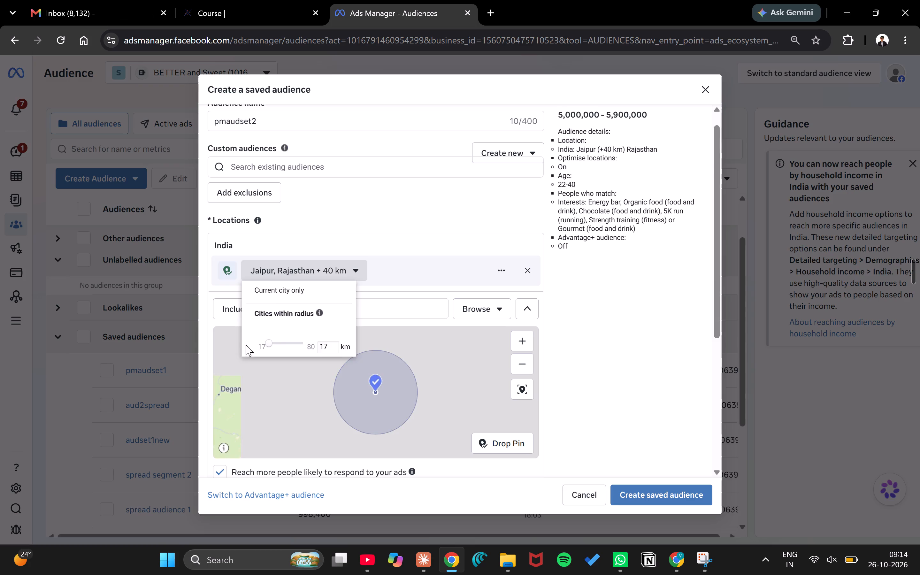
pyautogui.click(587, 380)
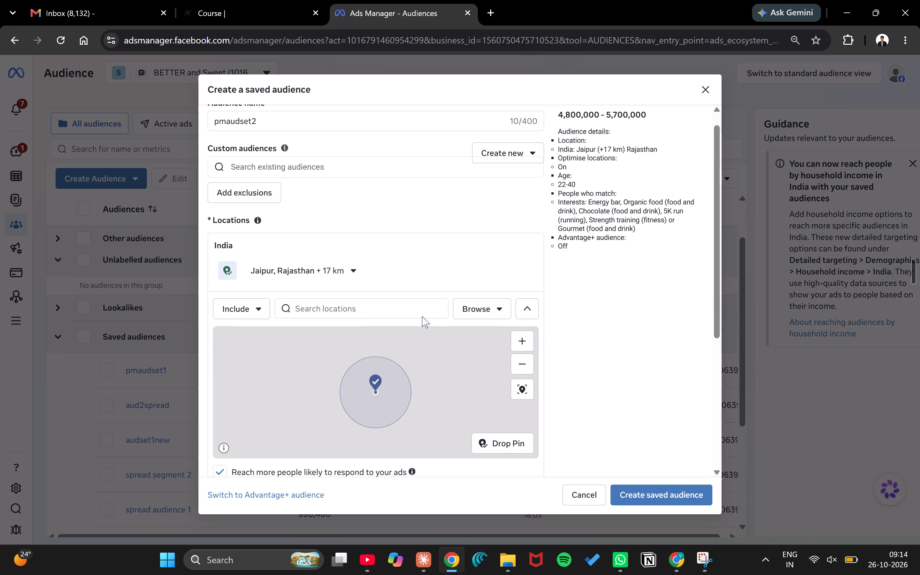
# Search the locations for "indore" and include the city of Indore, Madhya Pradesh.
pyautogui.click(414, 312)
pyautogui.write('indpre')
pyautogui.press('BackSpace')
pyautogui.press('BackSpace')
pyautogui.press('BackSpace')
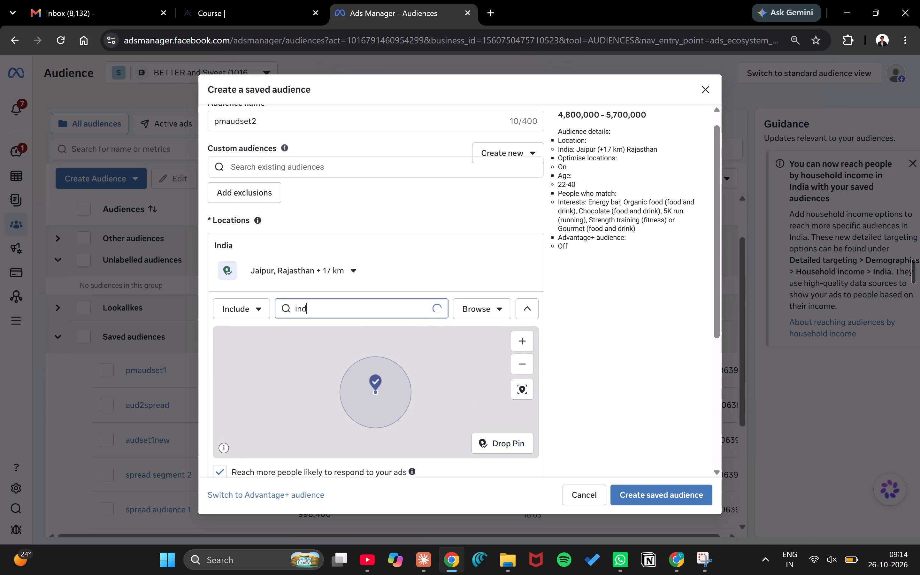
pyautogui.write('ore')
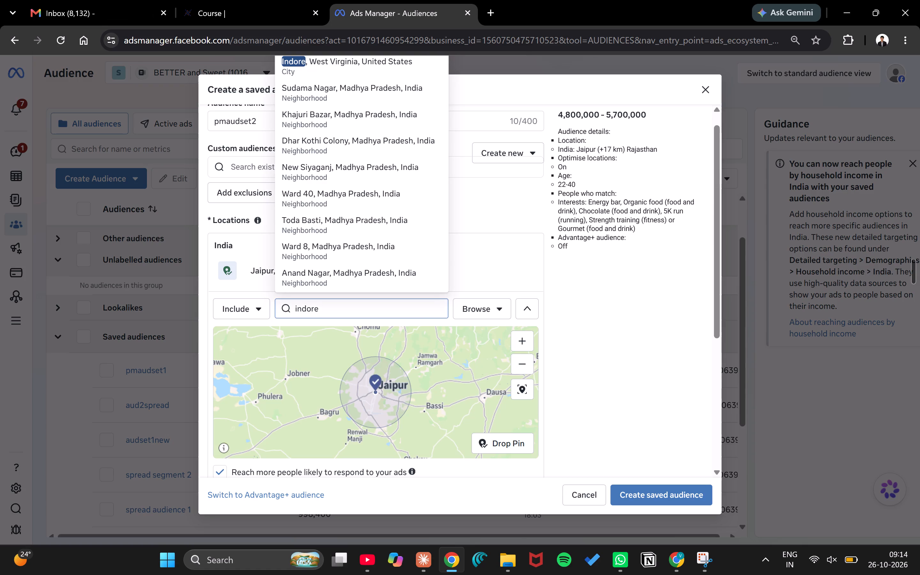
pyautogui.scroll(2, 414, 312)
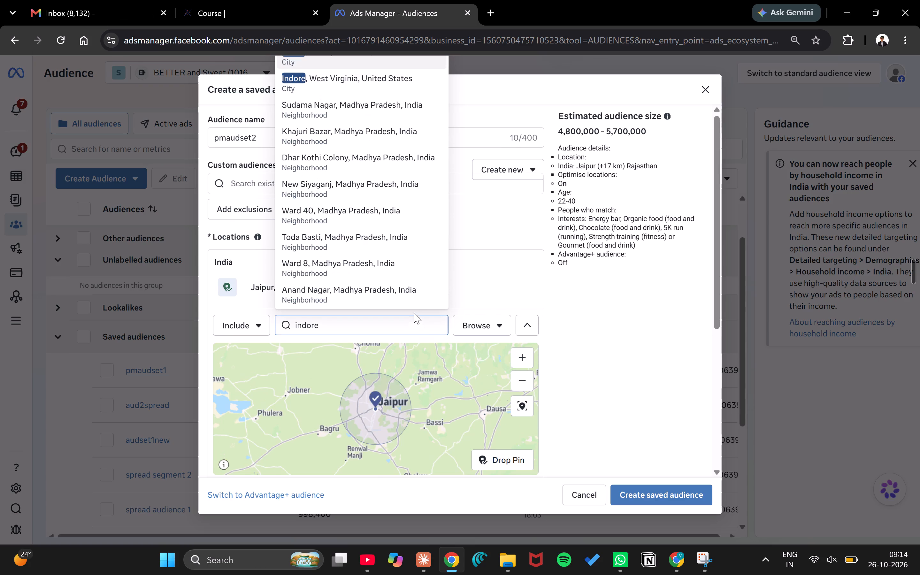
pyautogui.scroll(1, 414, 312)
pyautogui.click(374, 62)
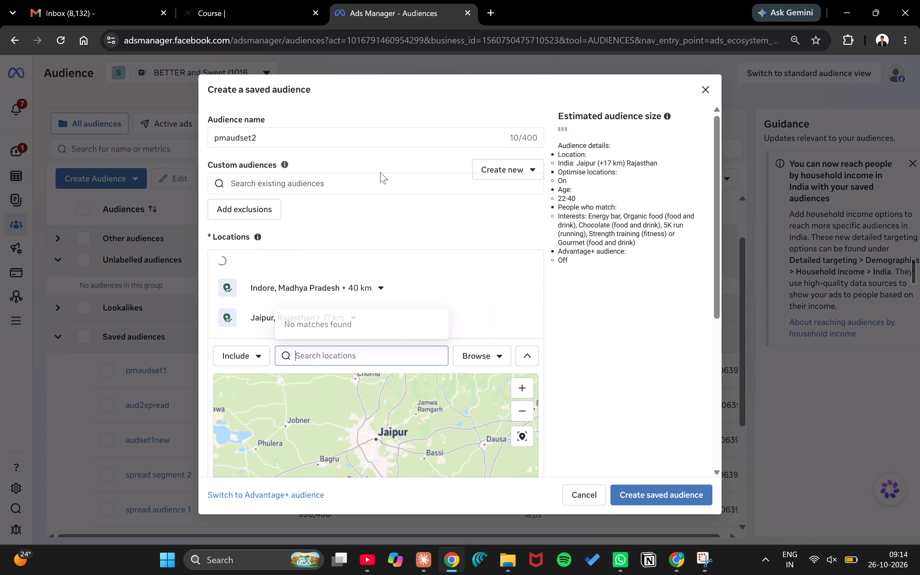
# Set the radius around Indore to 17 km.
pyautogui.click(385, 287)
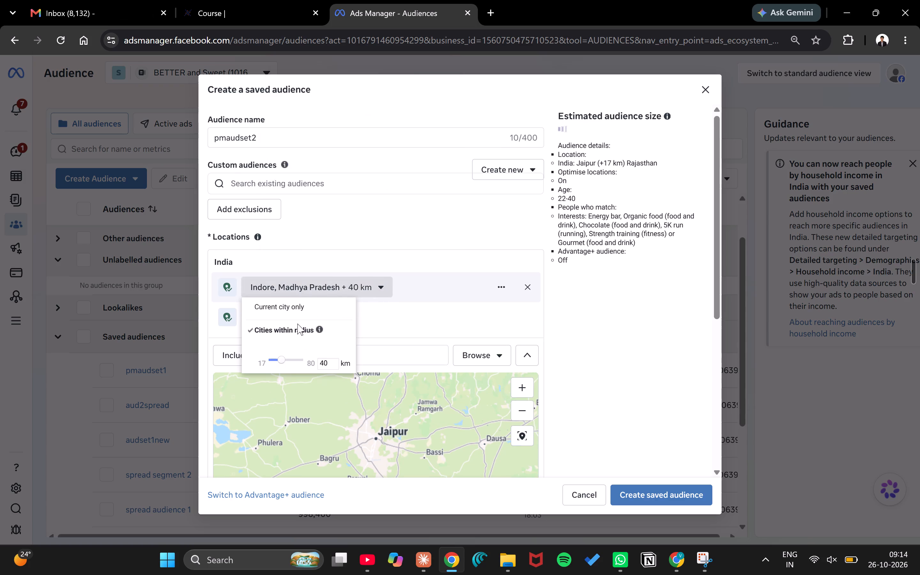
pyautogui.click(280, 369)
pyautogui.moveTo(280, 358); pyautogui.dragTo(239, 367)
pyautogui.click(373, 355)
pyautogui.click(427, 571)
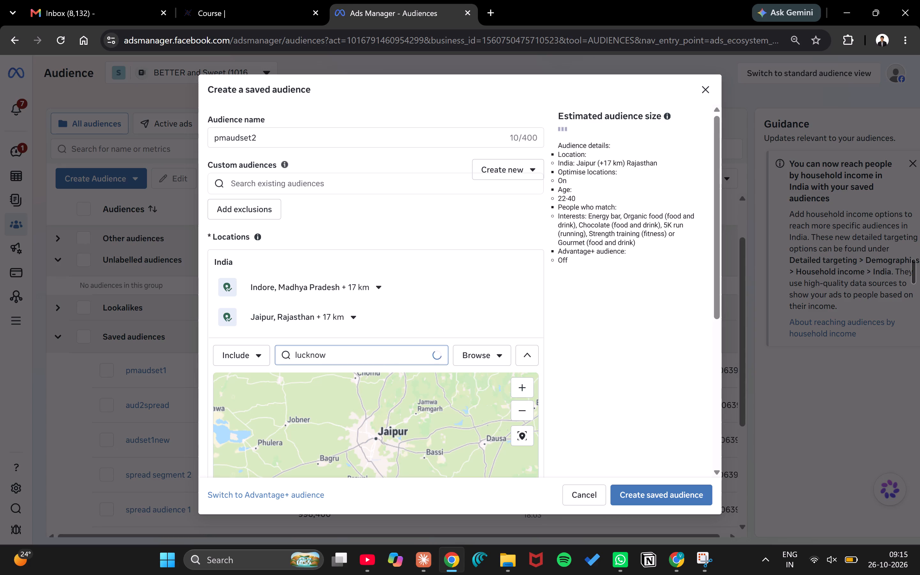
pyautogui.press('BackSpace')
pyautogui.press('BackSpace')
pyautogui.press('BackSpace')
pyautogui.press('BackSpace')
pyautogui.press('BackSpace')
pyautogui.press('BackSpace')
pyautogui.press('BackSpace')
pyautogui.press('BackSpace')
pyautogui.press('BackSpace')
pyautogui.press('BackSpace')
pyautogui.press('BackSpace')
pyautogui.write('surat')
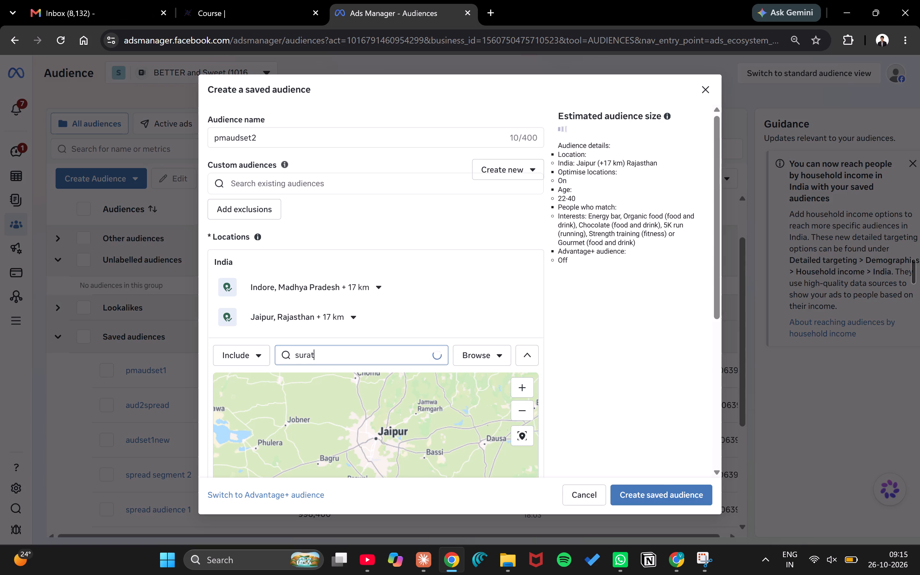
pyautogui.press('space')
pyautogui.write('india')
# Browse the location picker's Regions and Saved locations categories, and close it without choosing anything.
pyautogui.click(487, 353)
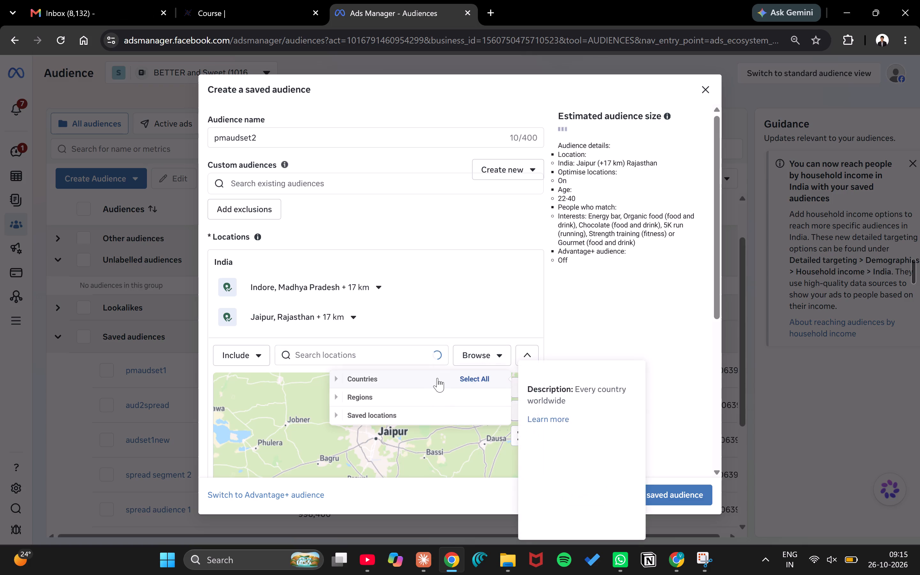
pyautogui.click(338, 395)
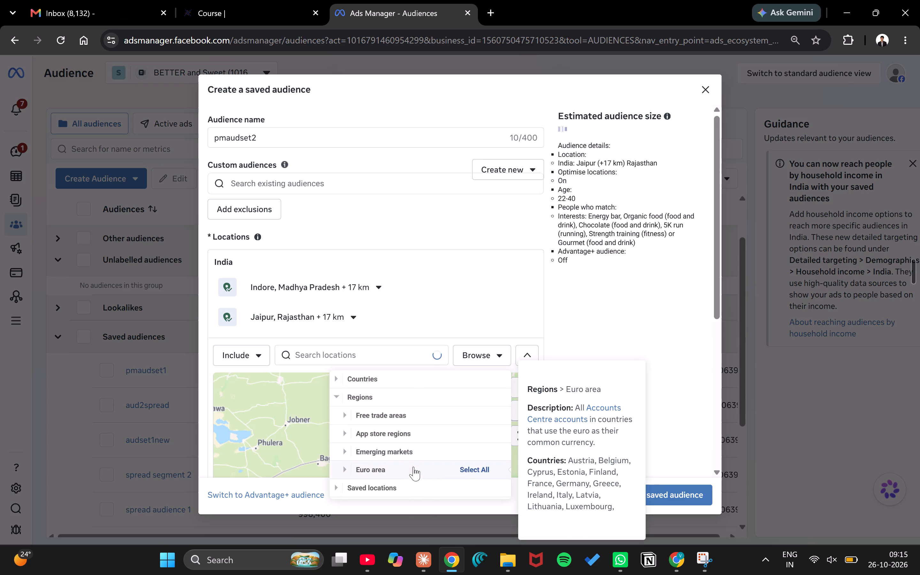
pyautogui.click(340, 486)
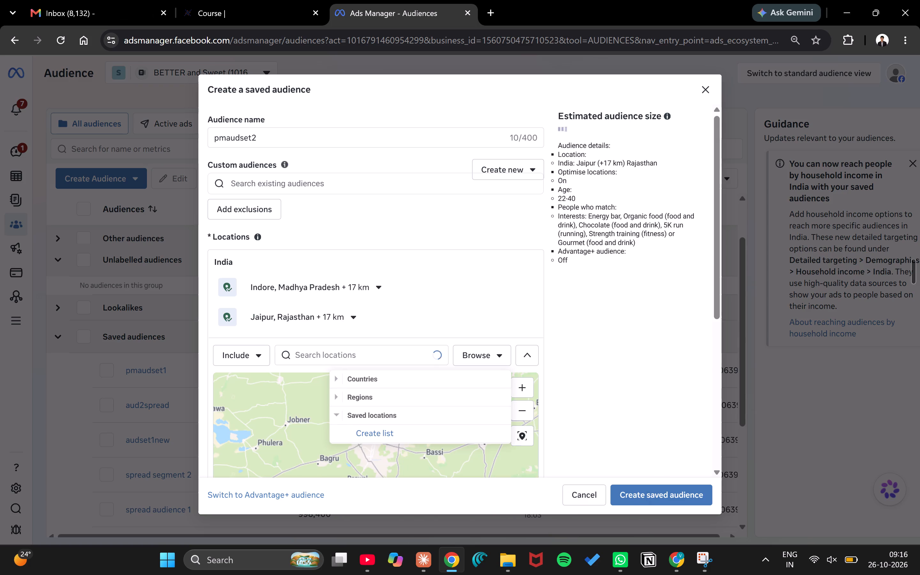
pyautogui.click(582, 333)
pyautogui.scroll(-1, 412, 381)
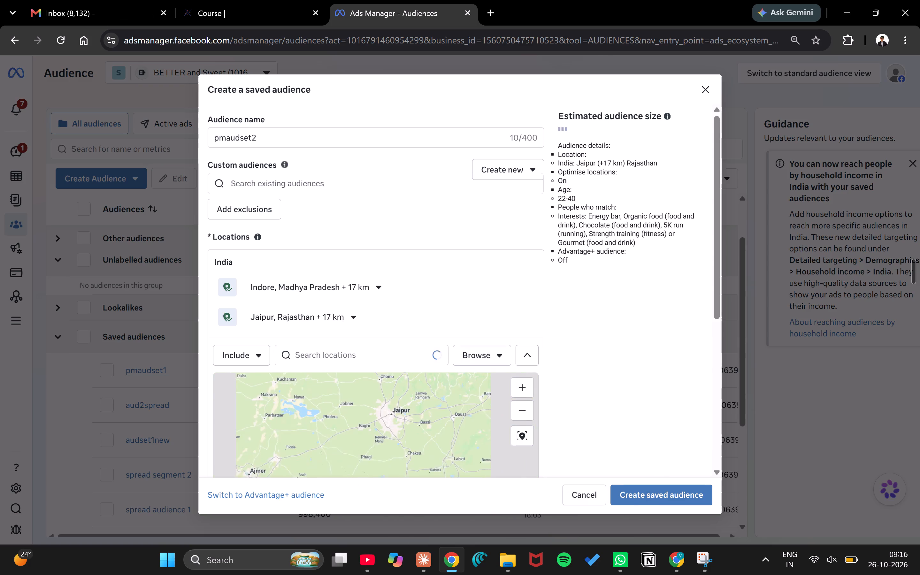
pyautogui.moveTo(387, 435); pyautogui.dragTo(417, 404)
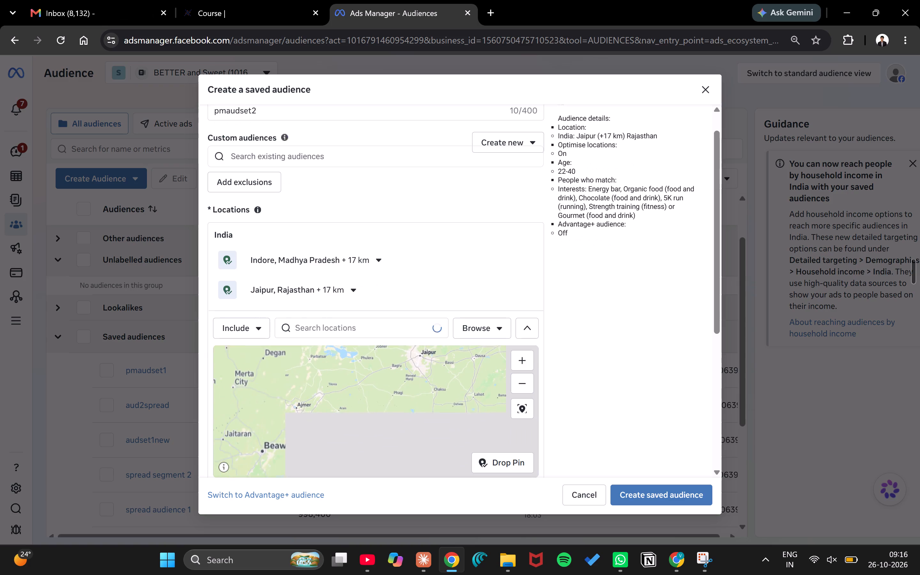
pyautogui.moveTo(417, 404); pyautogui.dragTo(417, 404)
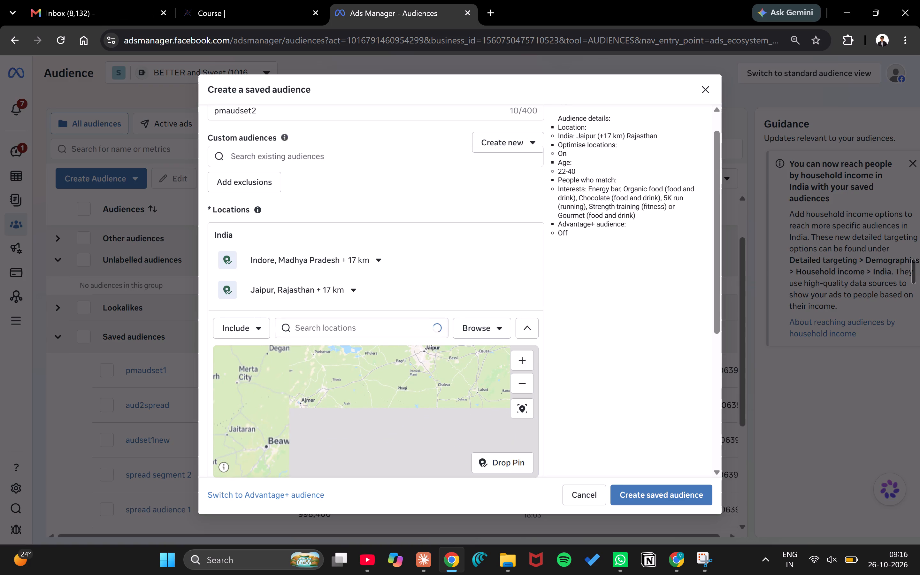
# Examine the locations map around Jaipur and northern India, including a wider view across South Asia.
pyautogui.click(360, 329)
pyautogui.moveTo(405, 407); pyautogui.dragTo(404, 390)
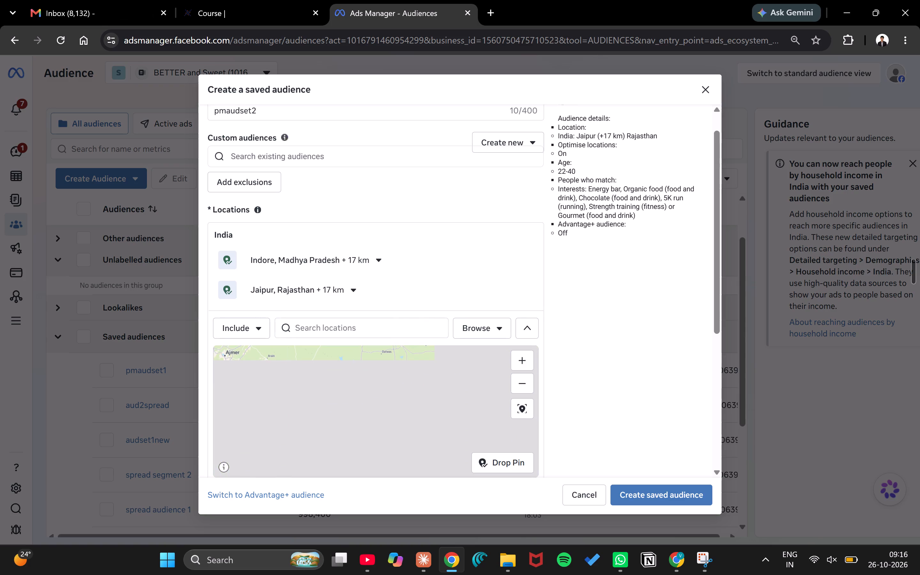
pyautogui.moveTo(404, 382); pyautogui.dragTo(488, 495)
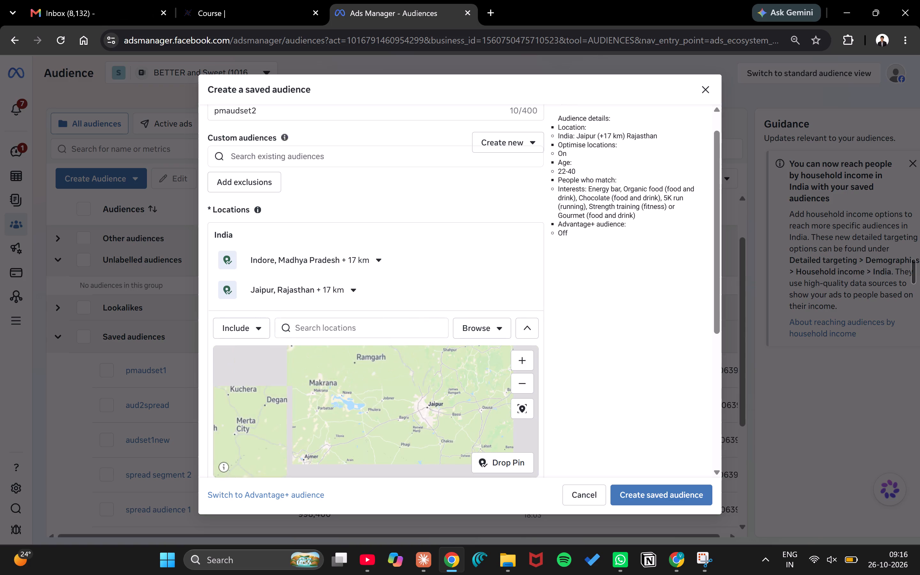
pyautogui.moveTo(450, 408); pyautogui.dragTo(368, 505)
pyautogui.moveTo(297, 358); pyautogui.dragTo(341, 402)
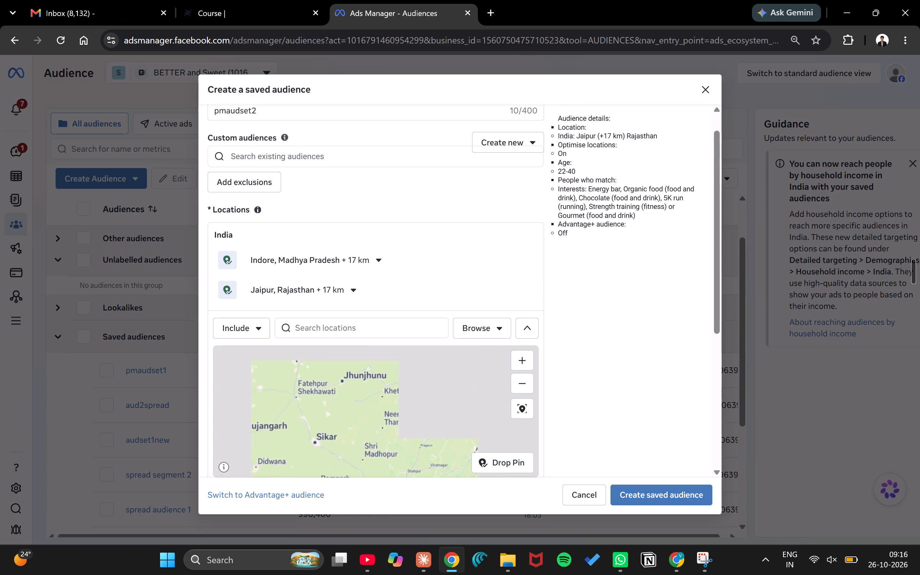
pyautogui.moveTo(341, 402); pyautogui.dragTo(369, 417)
pyautogui.moveTo(417, 401); pyautogui.dragTo(318, 451)
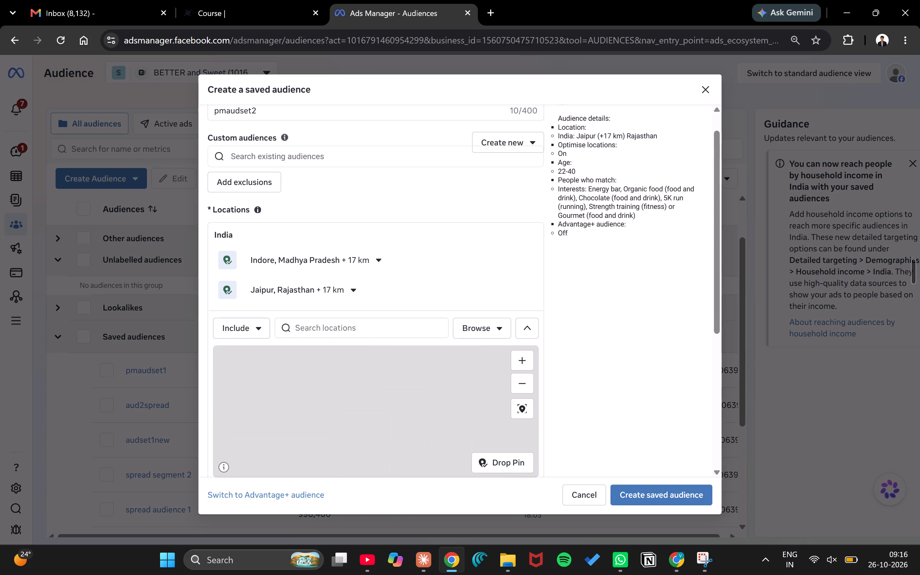
pyautogui.click(521, 386)
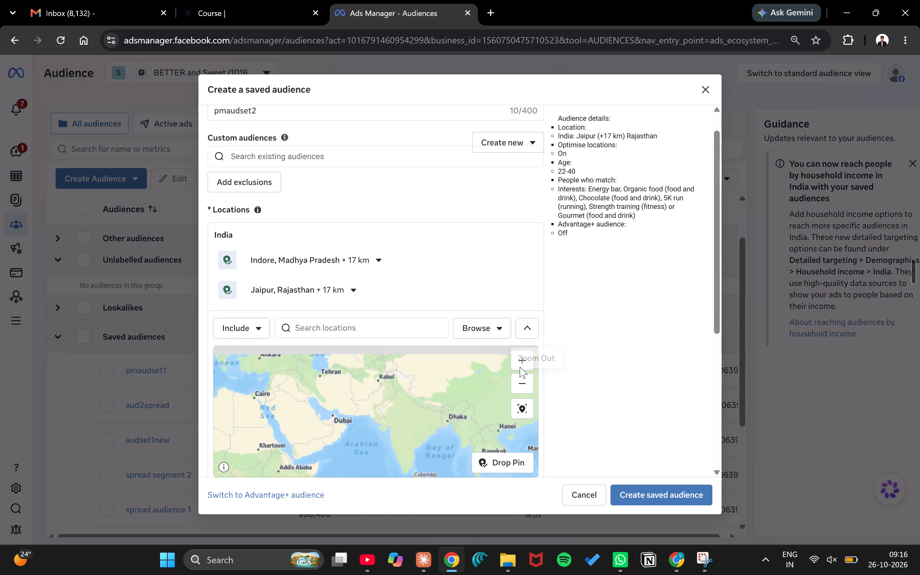
pyautogui.click(519, 359)
pyautogui.moveTo(459, 426); pyautogui.dragTo(418, 403)
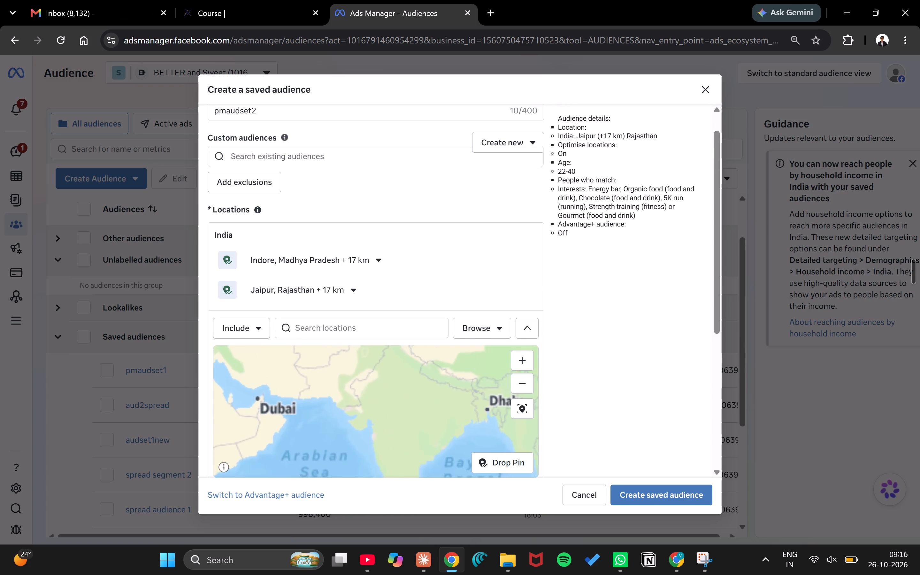
pyautogui.moveTo(418, 403); pyautogui.dragTo(398, 400)
pyautogui.click(518, 365)
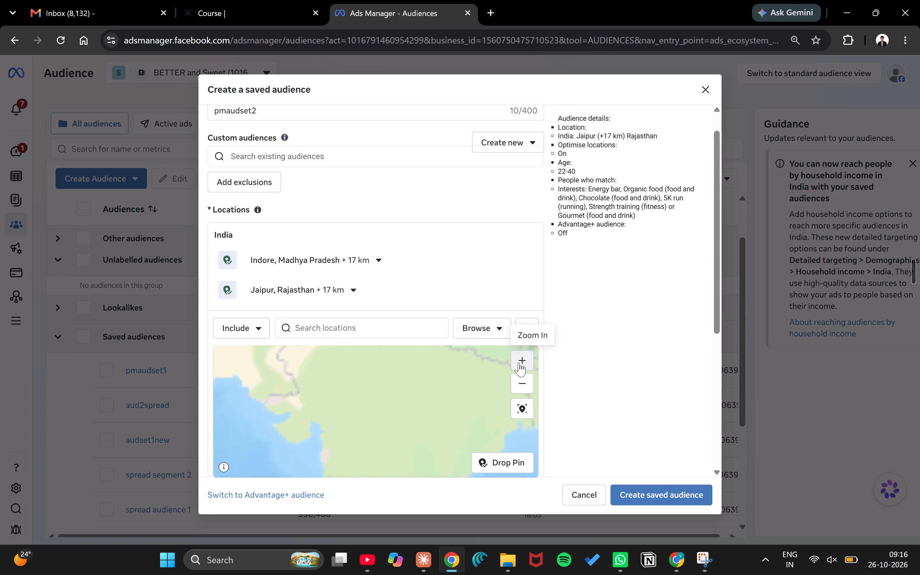
pyautogui.doubleClick(519, 361)
pyautogui.moveTo(443, 396); pyautogui.dragTo(369, 472)
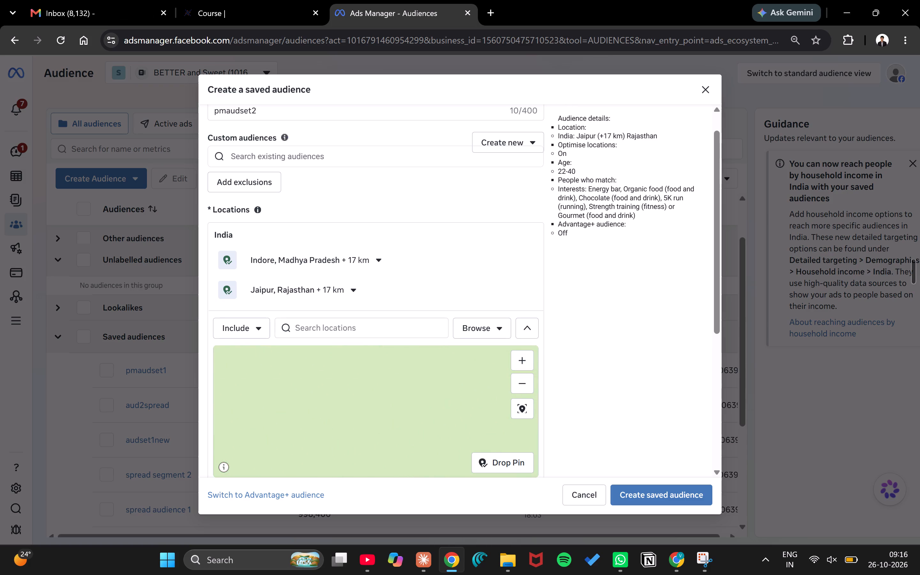
# Search the locations for "surat" and add the city Surat, Gujarat, India to the audience.
pyautogui.click(352, 326)
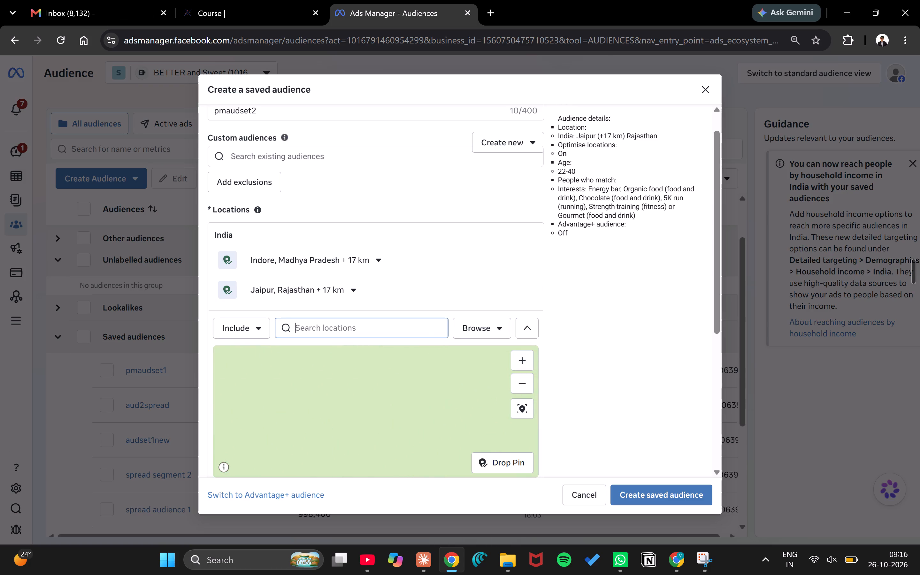
pyautogui.write('surat')
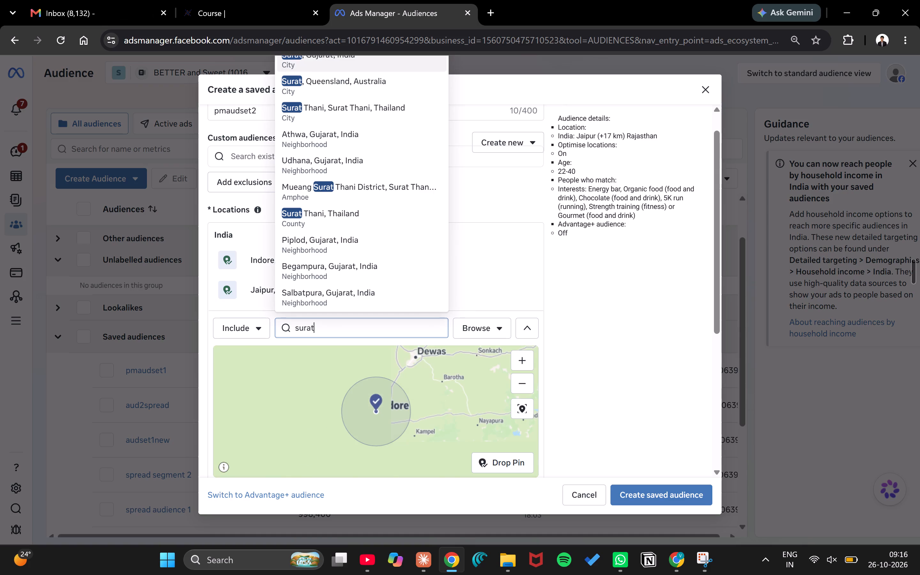
pyautogui.click(330, 59)
# Search the locations for "ludhiana" and add the city Ludhiana, Punjab, India to the audience.
pyautogui.click(372, 352)
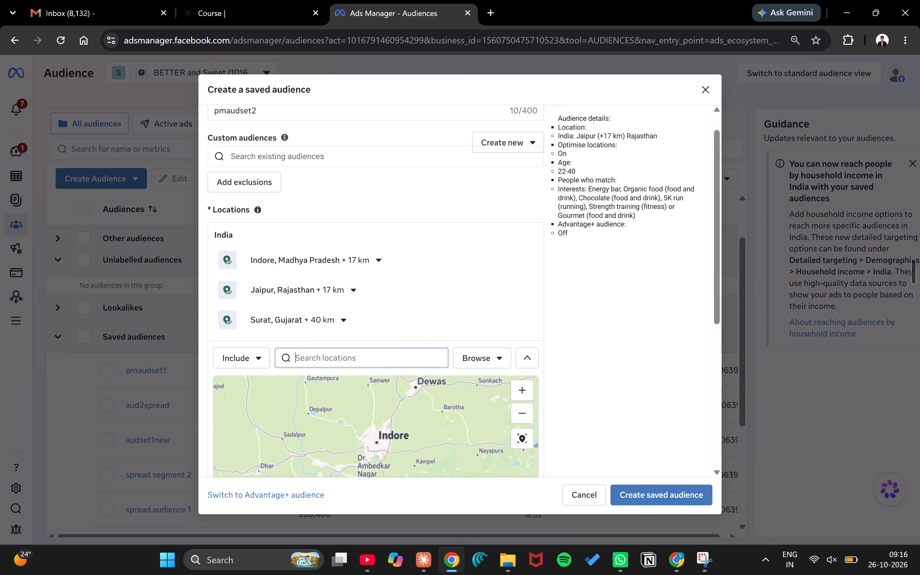
pyautogui.write('ludhiana')
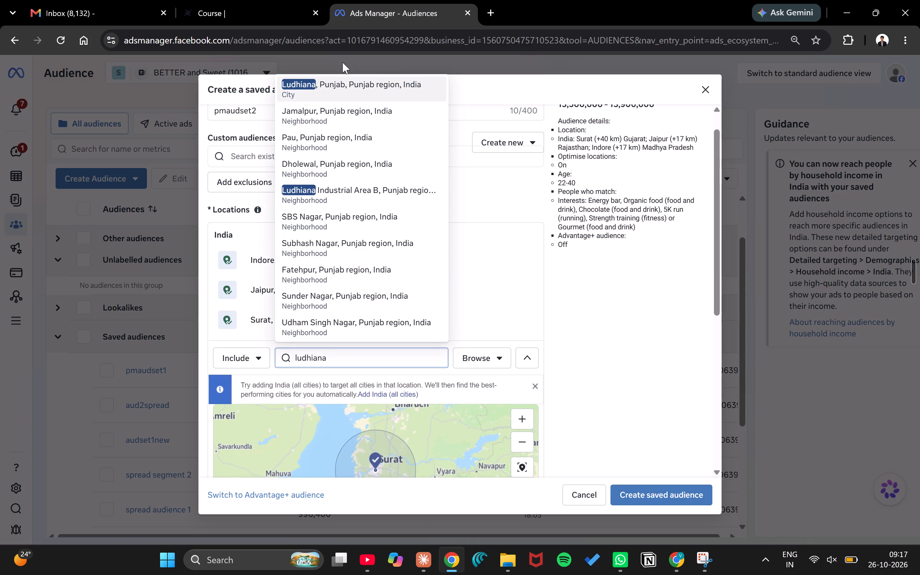
pyautogui.click(326, 83)
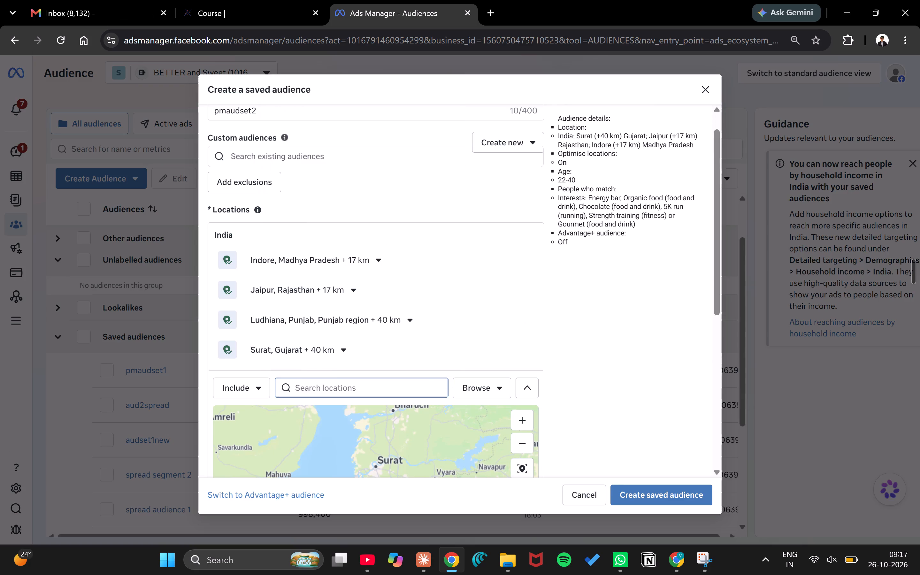
# Search the audience locations for "chandiga" to find the city of Chandigarh.
pyautogui.write('chad')
pyautogui.press('BackSpace')
pyautogui.write('ni')
pyautogui.press('BackSpace')
pyautogui.press('i')
pyautogui.press('BackSpace')
pyautogui.write('di')
pyautogui.write('ga')
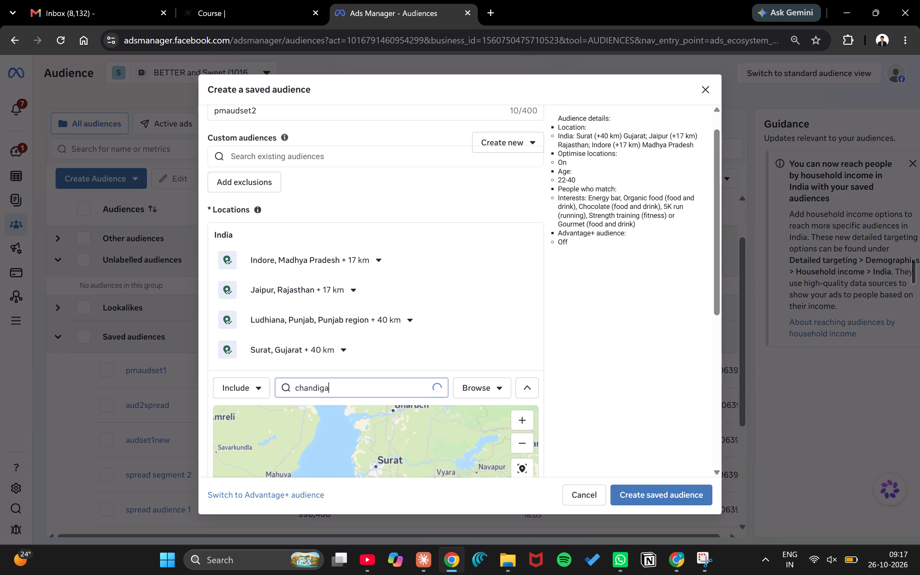
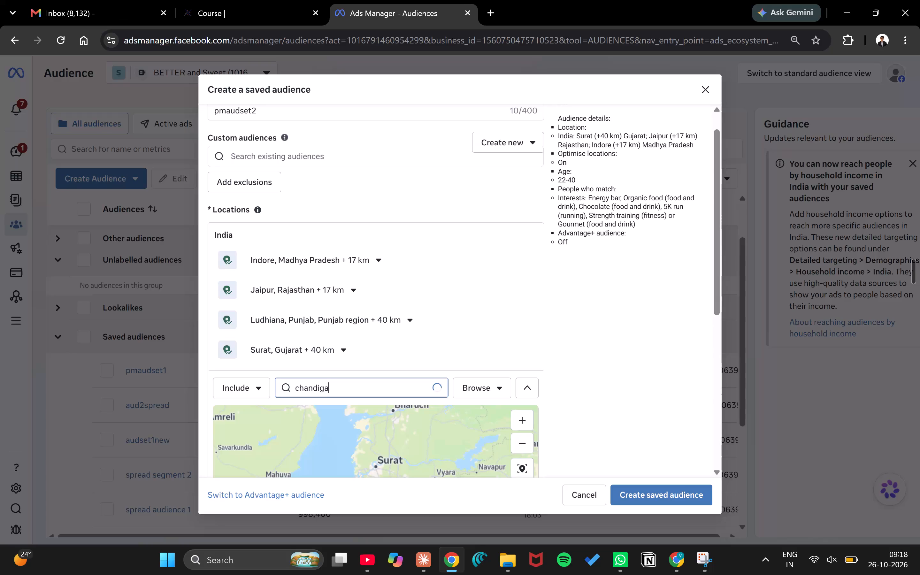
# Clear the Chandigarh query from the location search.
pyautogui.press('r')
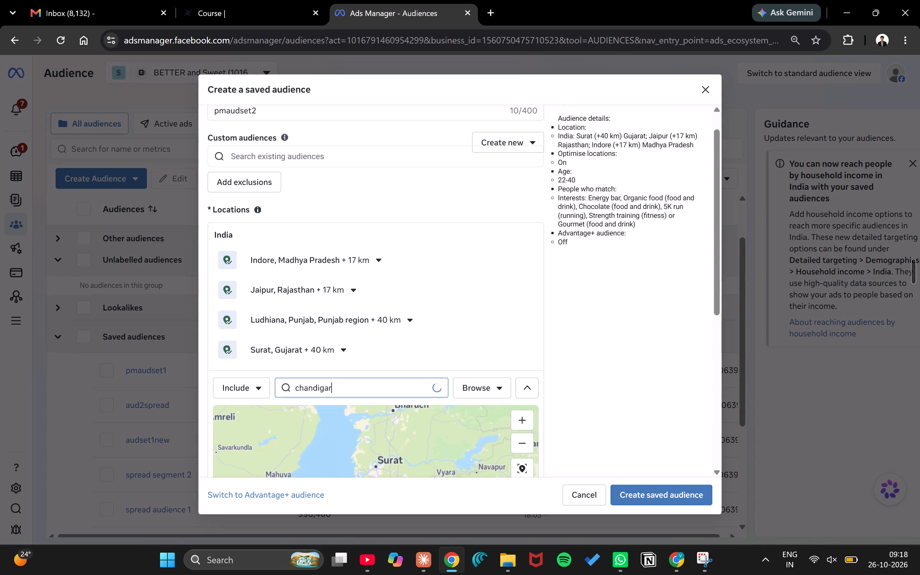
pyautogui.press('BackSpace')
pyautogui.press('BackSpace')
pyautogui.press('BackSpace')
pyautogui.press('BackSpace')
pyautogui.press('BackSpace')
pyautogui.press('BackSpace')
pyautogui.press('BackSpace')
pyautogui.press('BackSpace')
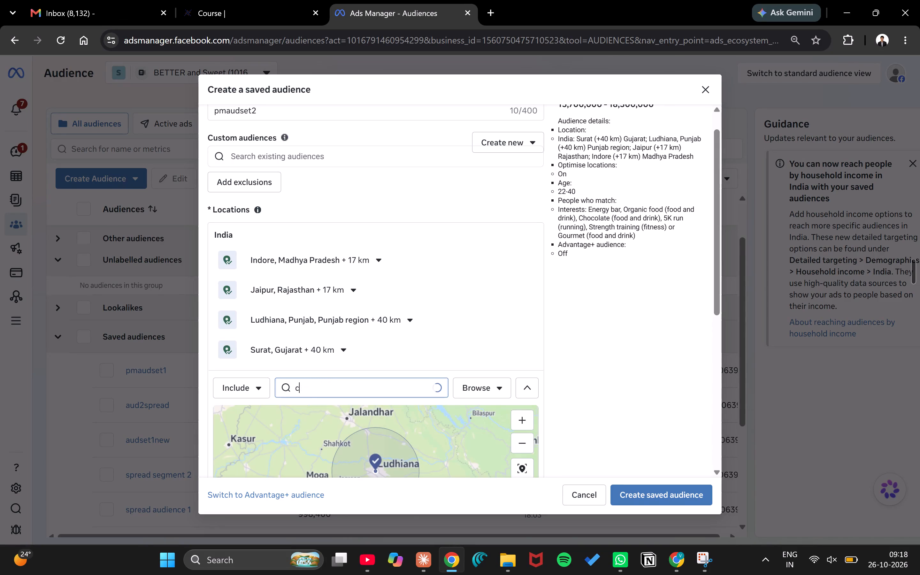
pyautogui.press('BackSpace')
pyautogui.click(437, 559)
pyautogui.scroll(-1, 467, 388)
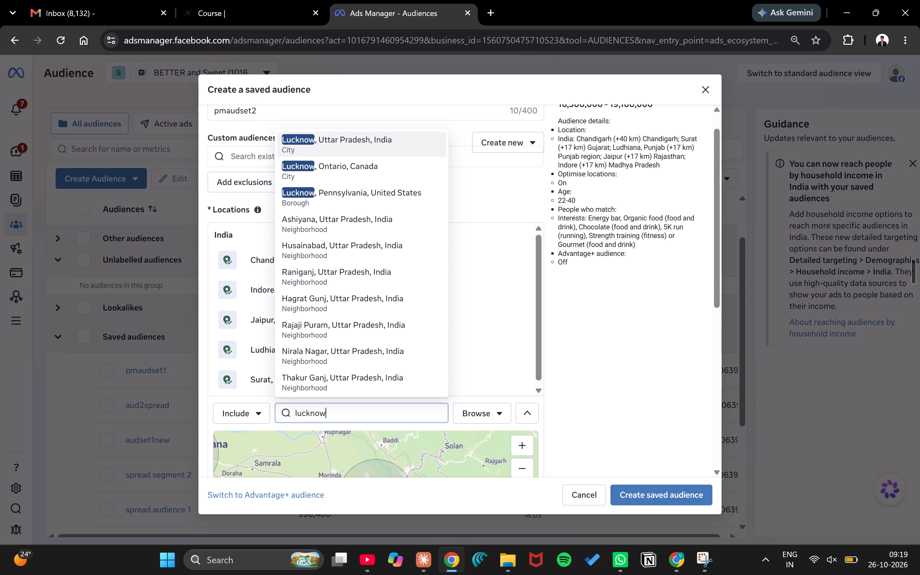
pyautogui.click(349, 141)
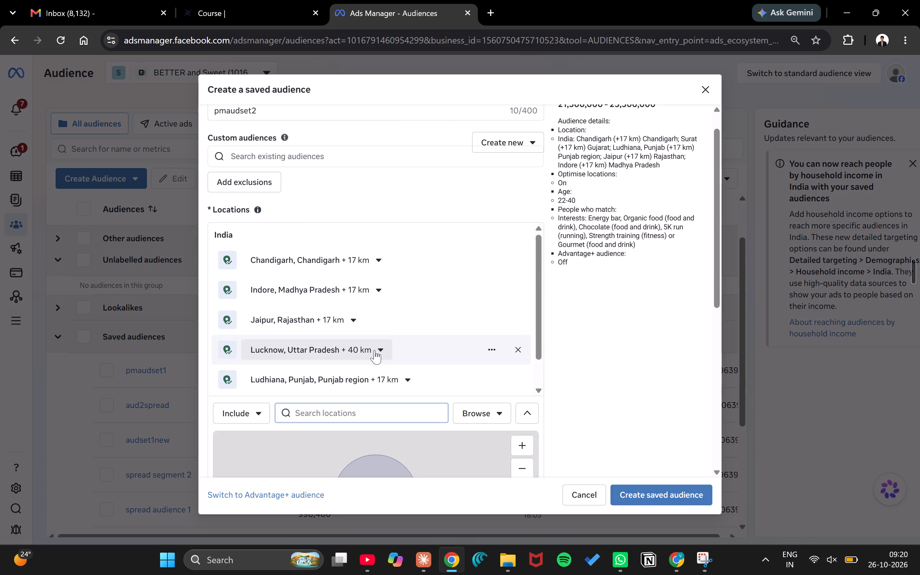
pyautogui.click(374, 350)
pyautogui.moveTo(279, 420); pyautogui.dragTo(263, 425)
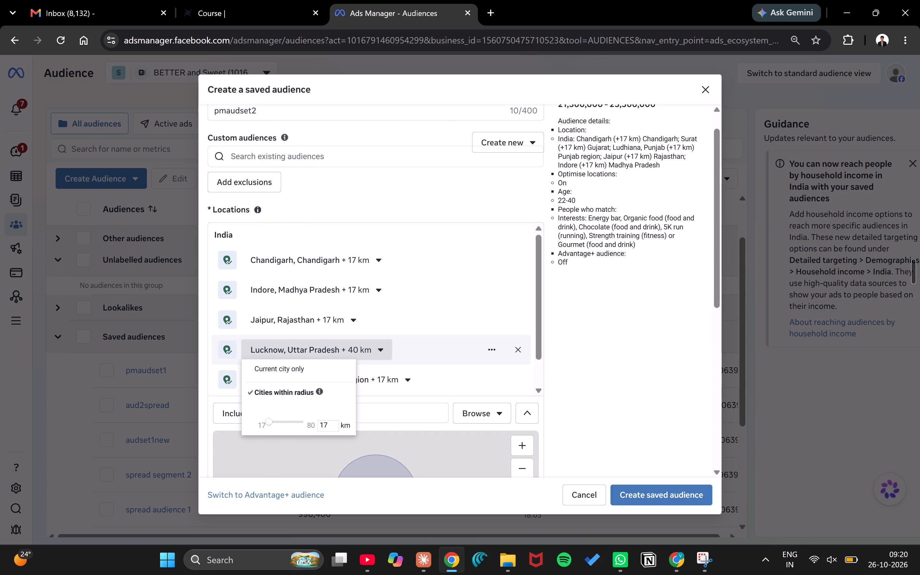
# Search the audience locations for "dehradun" to find the city of Dehradun.
pyautogui.click(401, 414)
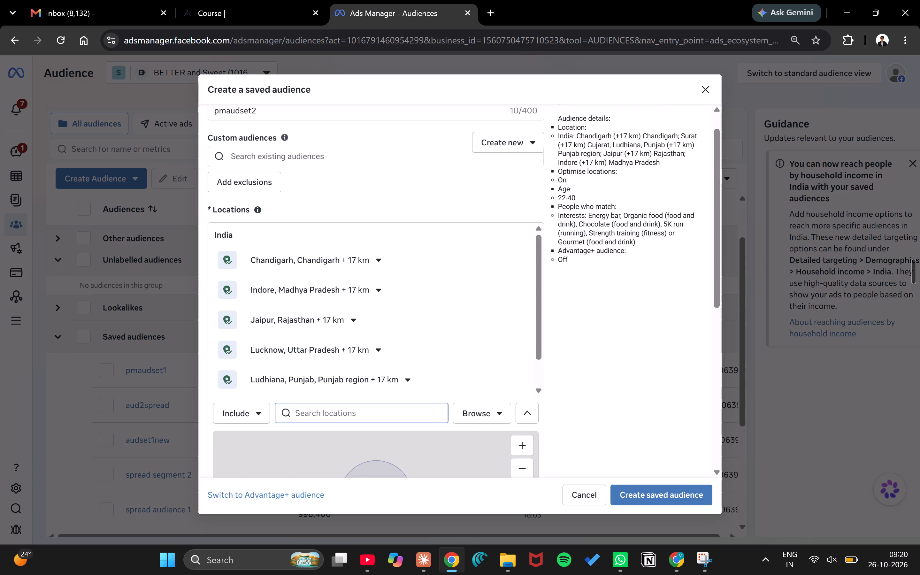
pyautogui.write('dehradu')
pyautogui.press('n')
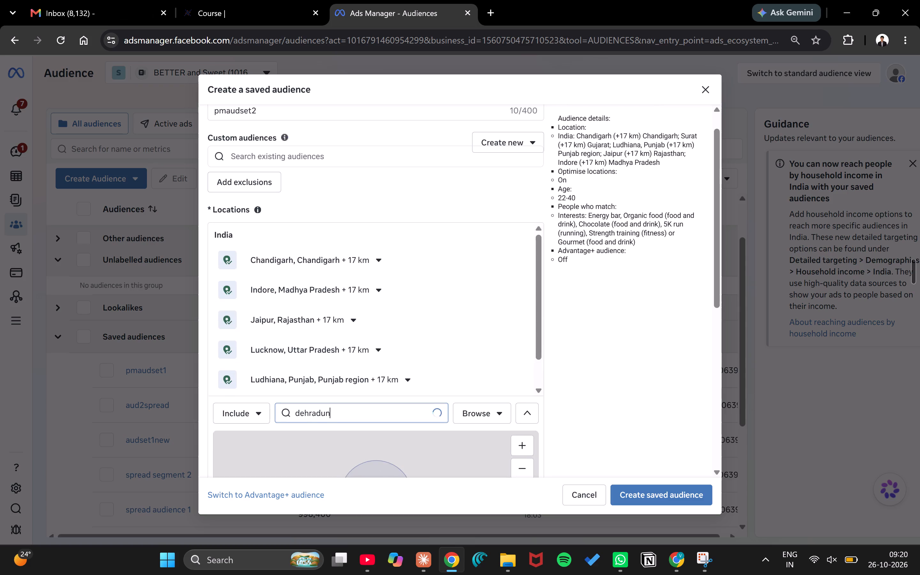
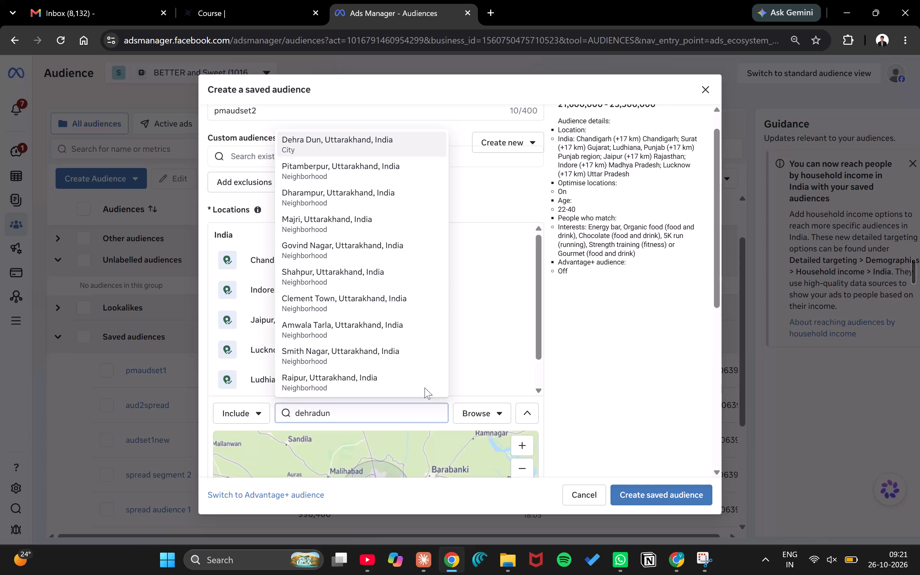
# Add the cities Dehra Dun, Uttarakhand, India and Nagpur, Maharashtra, India to the saved audience's locations.
pyautogui.click(326, 140)
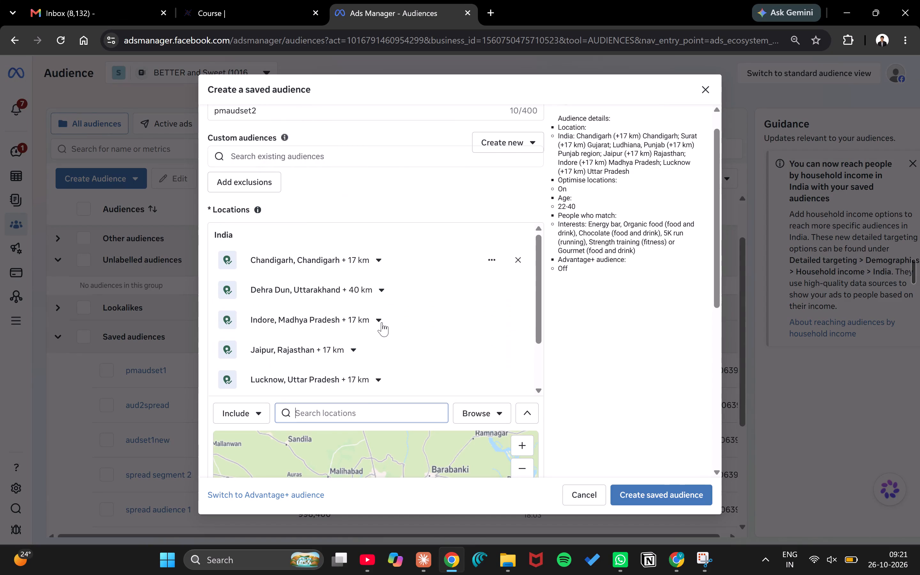
pyautogui.click(349, 410)
pyautogui.write('nago')
pyautogui.press('BackSpace')
pyautogui.write('pur')
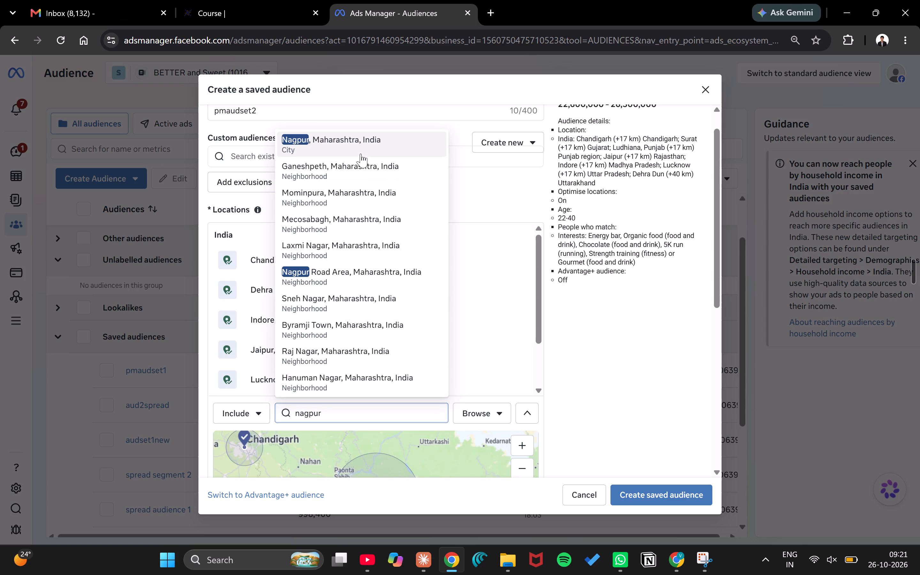
pyautogui.click(361, 149)
# Set the radius of both Dehra Dun and Nagpur to 17 km in the audience locations.
pyautogui.scroll(2, 386, 300)
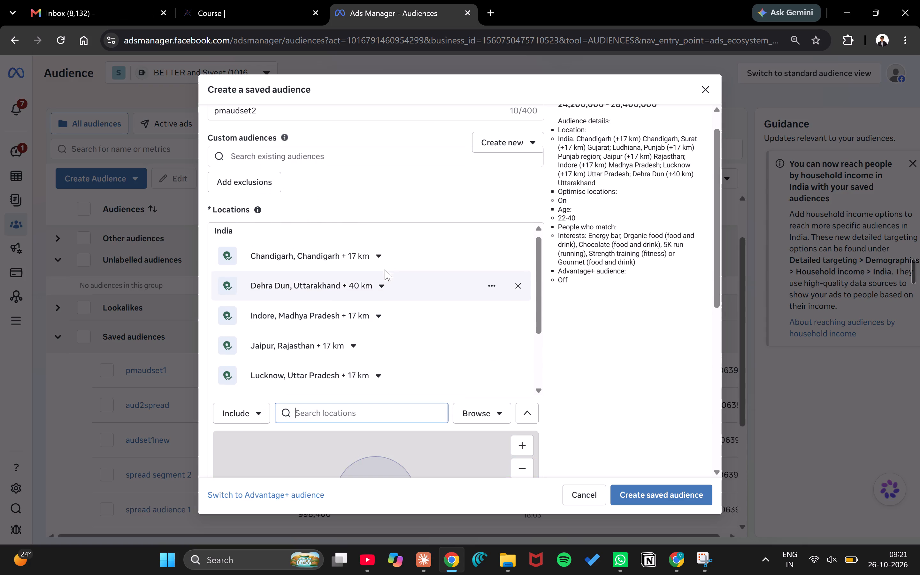
pyautogui.click(376, 285)
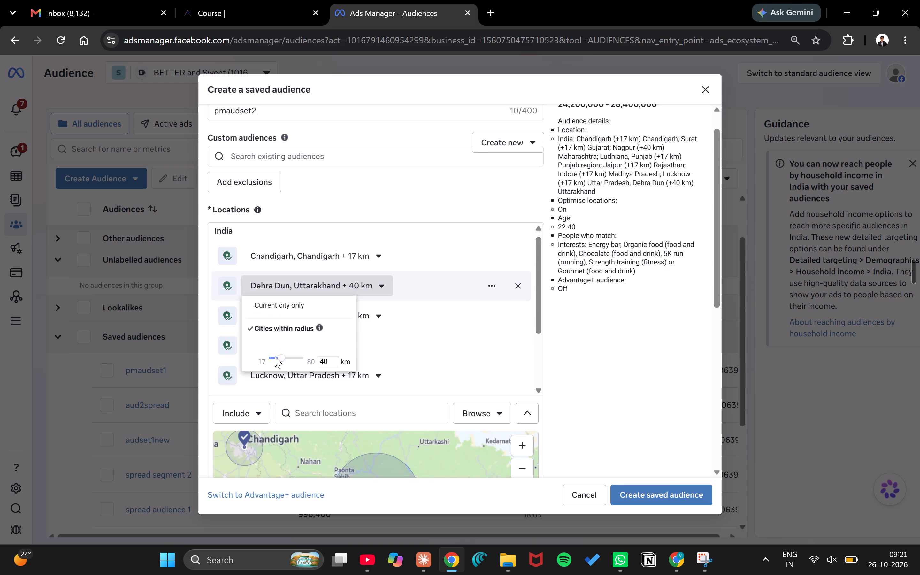
pyautogui.moveTo(280, 357); pyautogui.dragTo(267, 357)
pyautogui.scroll(-1, 425, 350)
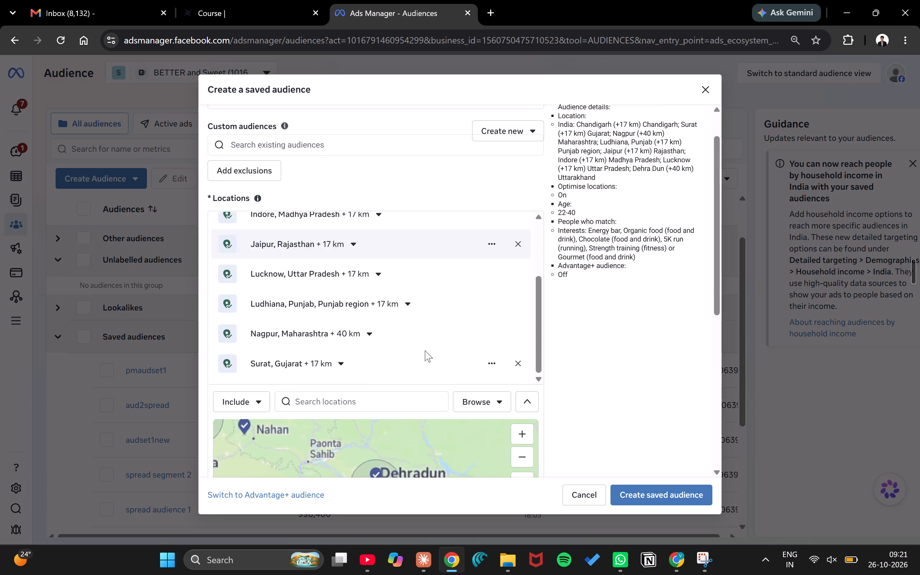
pyautogui.scroll(-1, 425, 350)
pyautogui.click(369, 324)
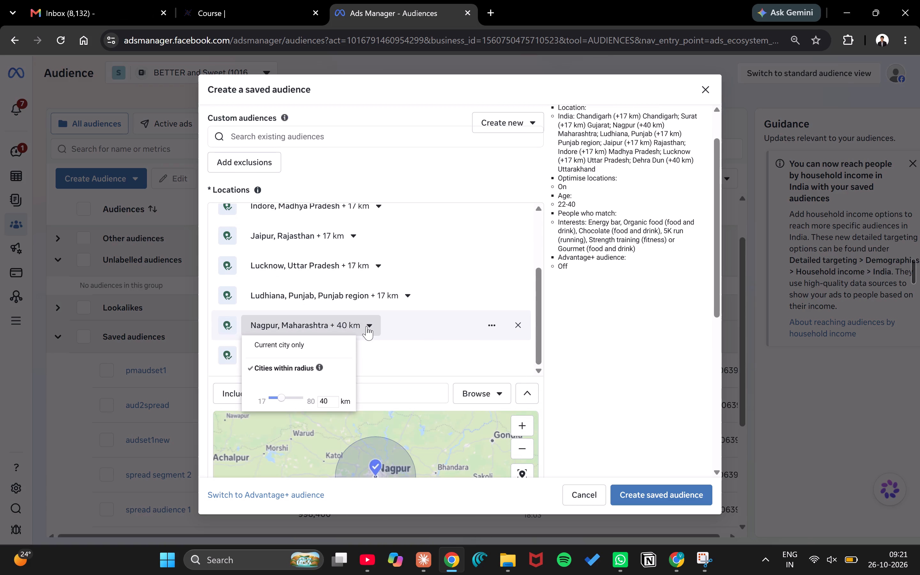
pyautogui.moveTo(284, 397); pyautogui.dragTo(269, 382)
pyautogui.click(394, 394)
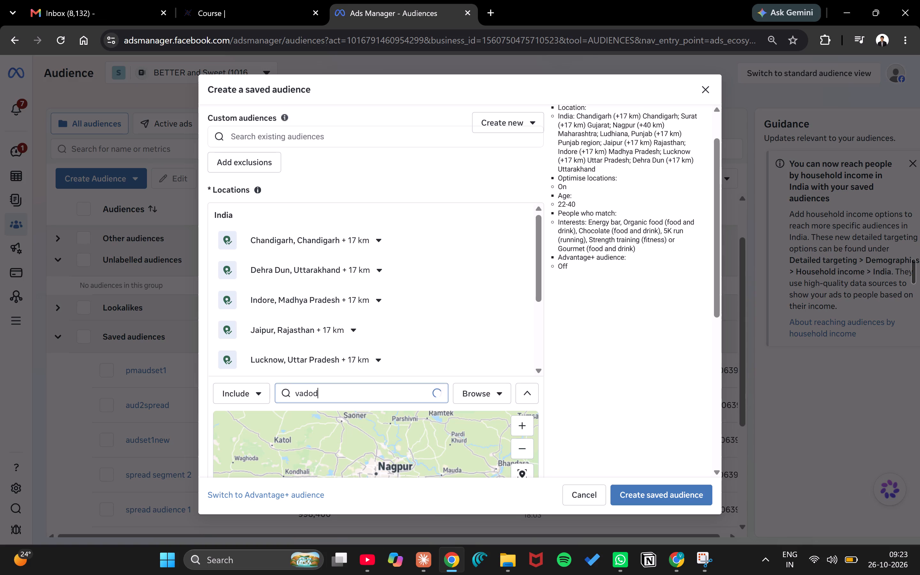
pyautogui.click(365, 567)
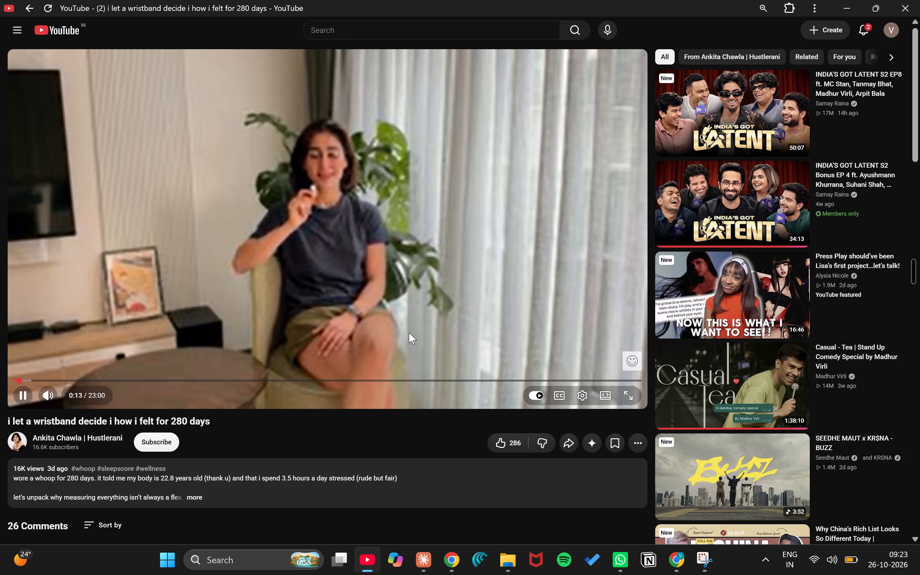
pyautogui.click(445, 563)
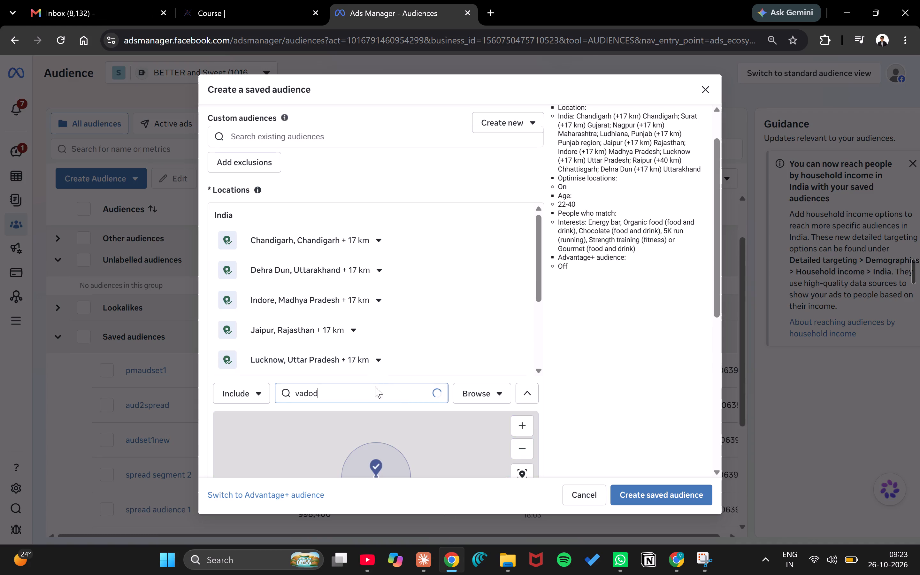
pyautogui.press('BackSpace')
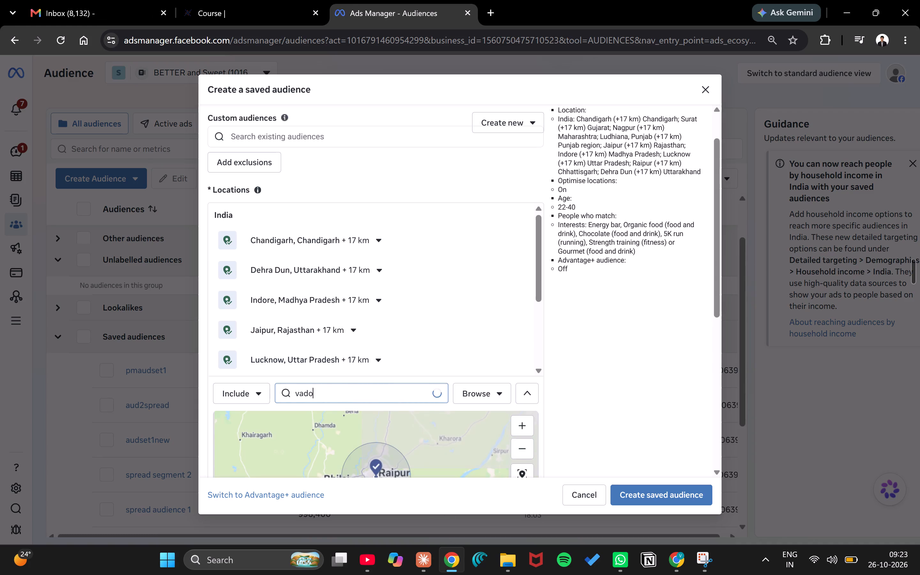
pyautogui.write('da')
pyautogui.press('BackSpace')
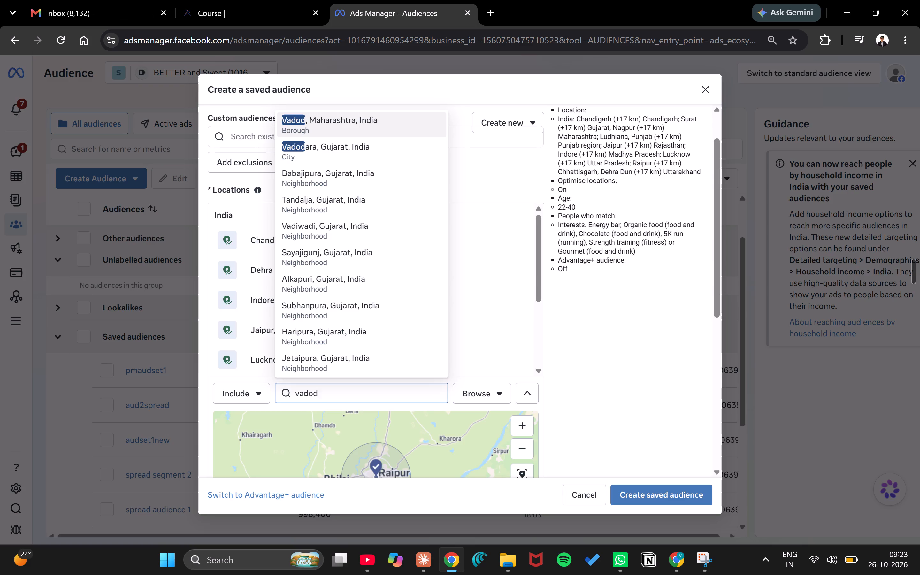
pyautogui.click(397, 143)
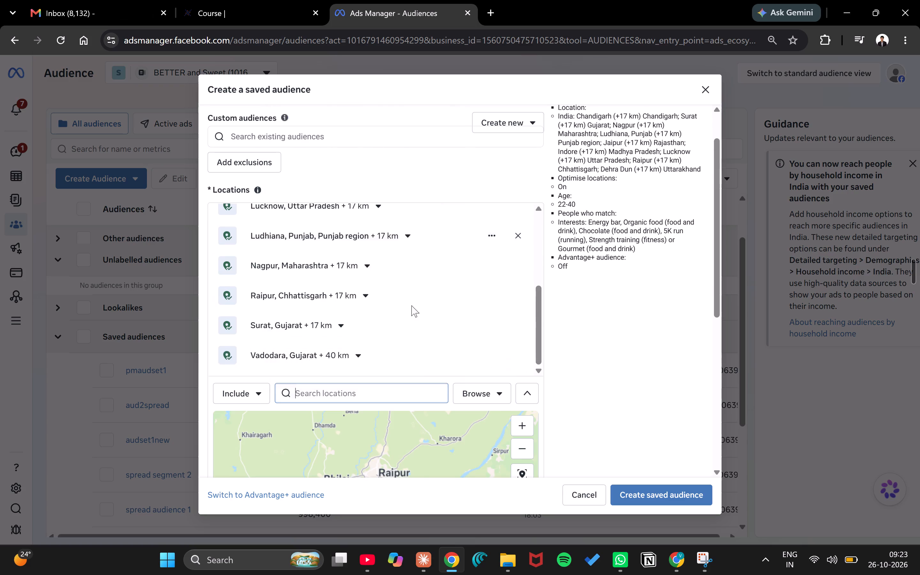
pyautogui.click(358, 356)
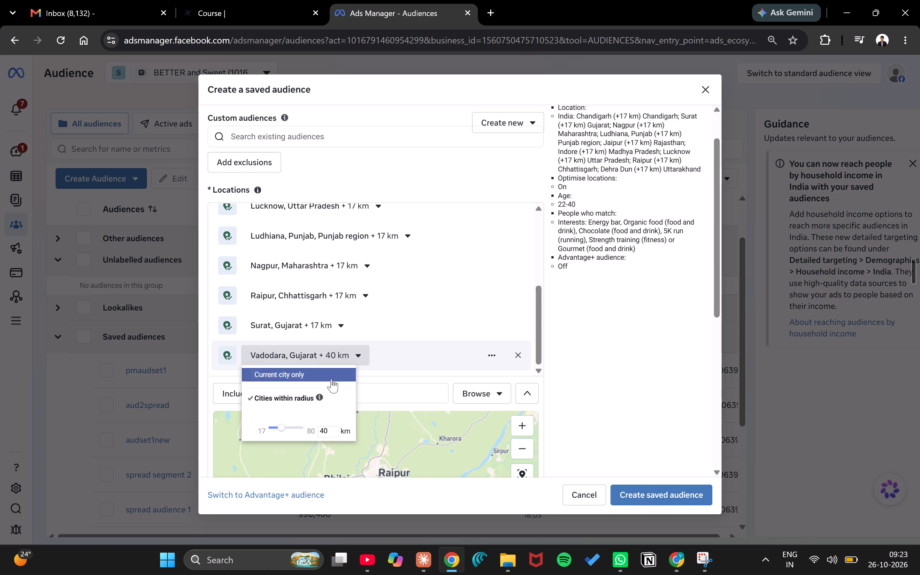
pyautogui.moveTo(280, 426); pyautogui.dragTo(260, 426)
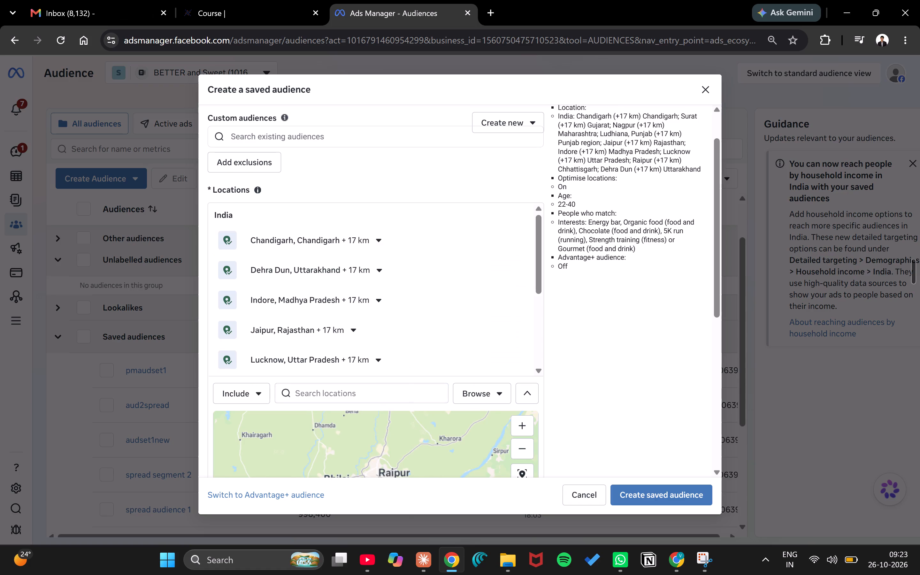
# Review the new audience's name, location list, audience details, age, gender and language settings.
pyautogui.scroll(4, 446, 289)
pyautogui.scroll(-5, 446, 289)
pyautogui.scroll(-8, 655, 361)
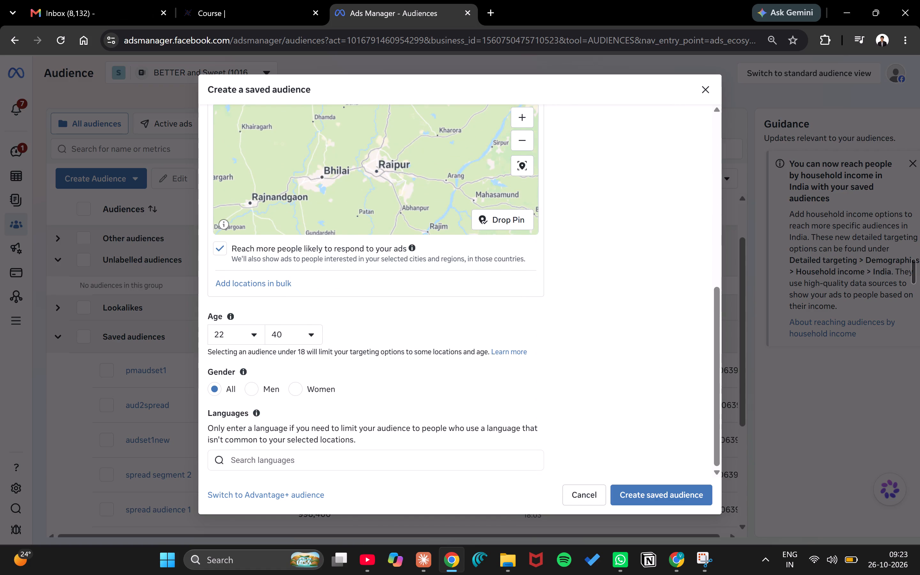
pyautogui.scroll(-1, 309, 370)
pyautogui.scroll(1, 362, 369)
pyautogui.scroll(-1, 362, 369)
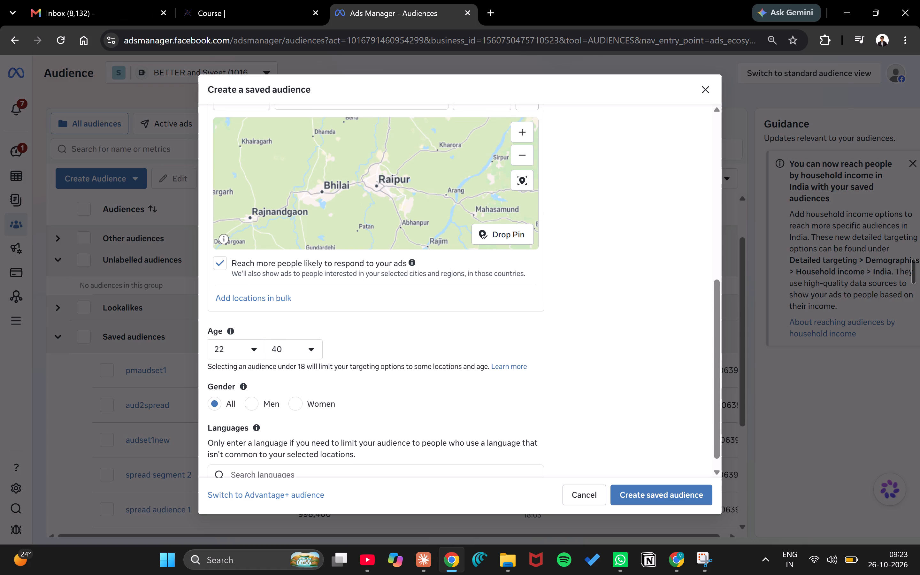
pyautogui.scroll(-2, 362, 369)
pyautogui.scroll(6, 494, 356)
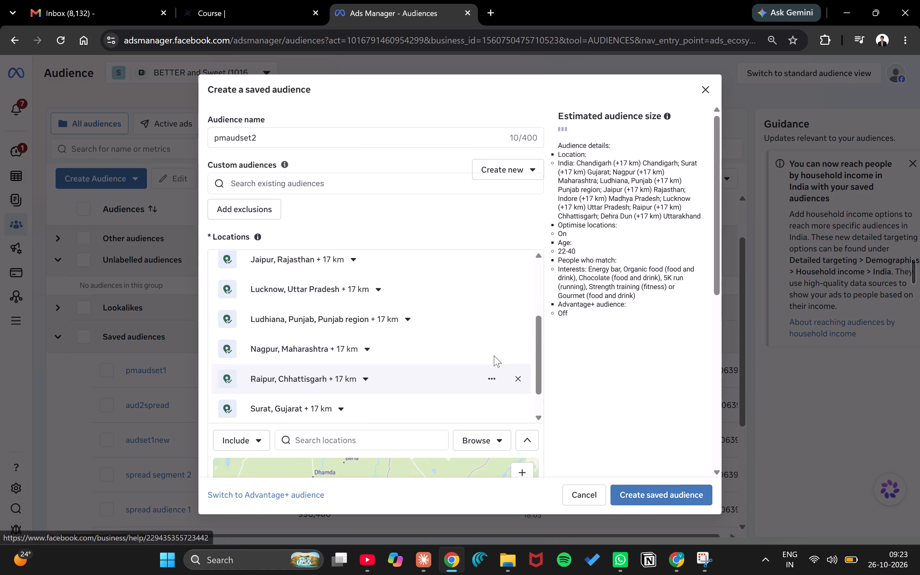
pyautogui.scroll(1, 494, 356)
pyautogui.scroll(3, 443, 233)
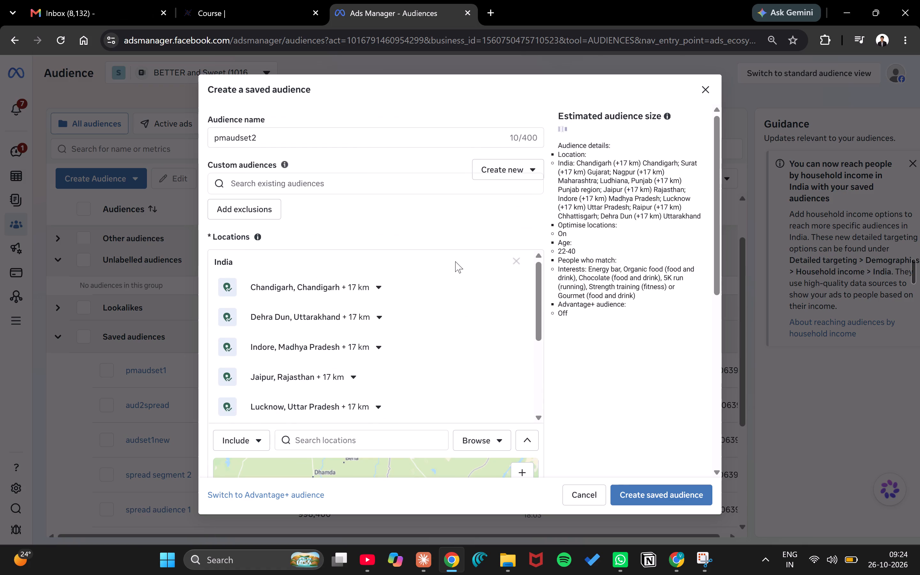
pyautogui.scroll(2, 455, 276)
pyautogui.scroll(1, 459, 226)
pyautogui.scroll(-2, 459, 226)
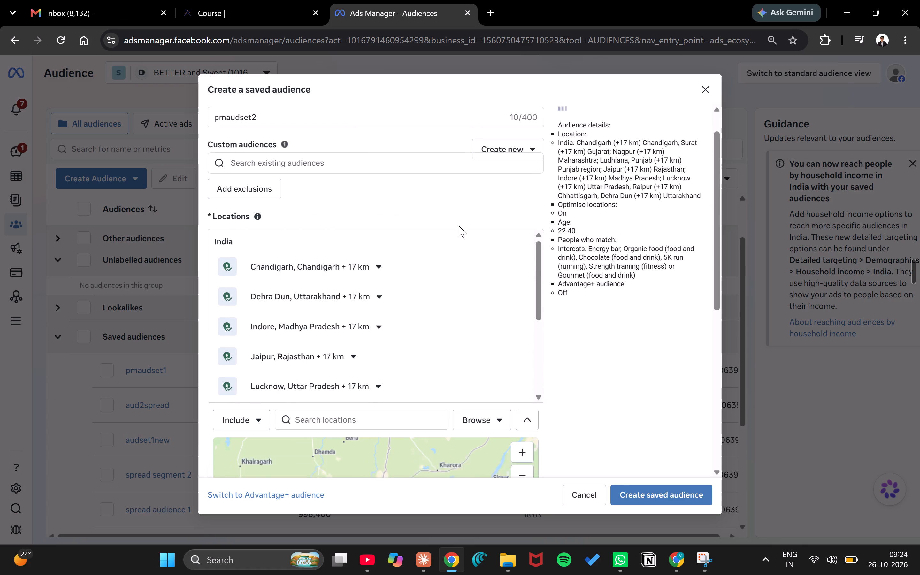
pyautogui.scroll(-4, 459, 226)
pyautogui.scroll(3, 573, 227)
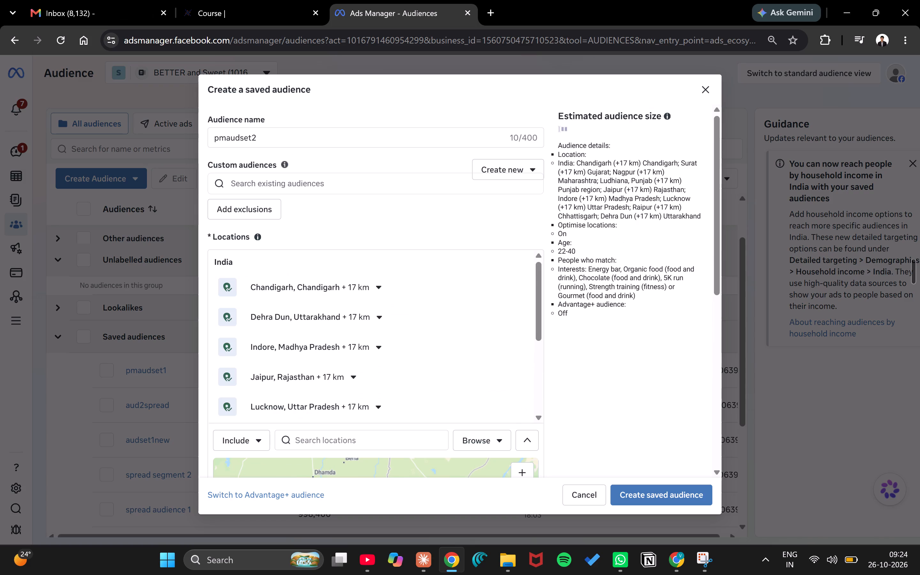
pyautogui.scroll(-4, 605, 327)
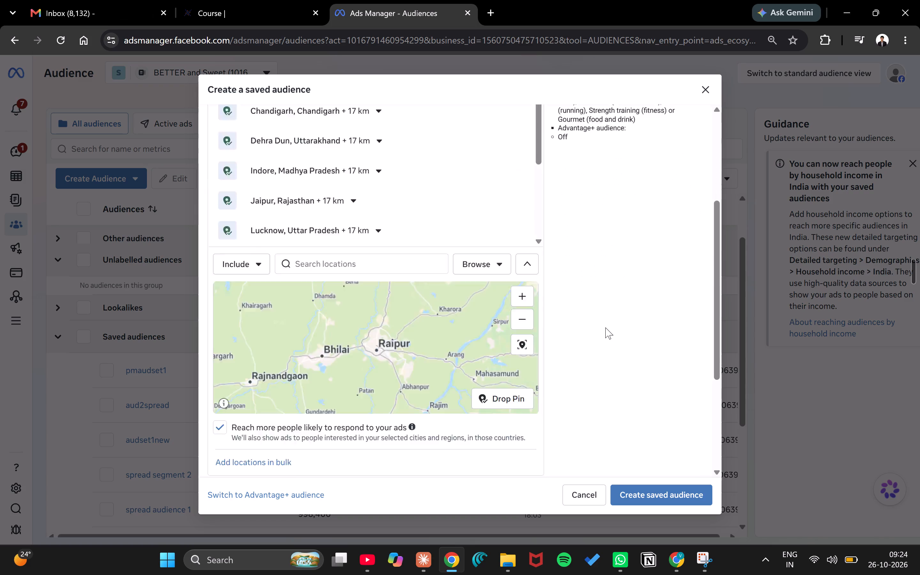
pyautogui.scroll(-5, 605, 327)
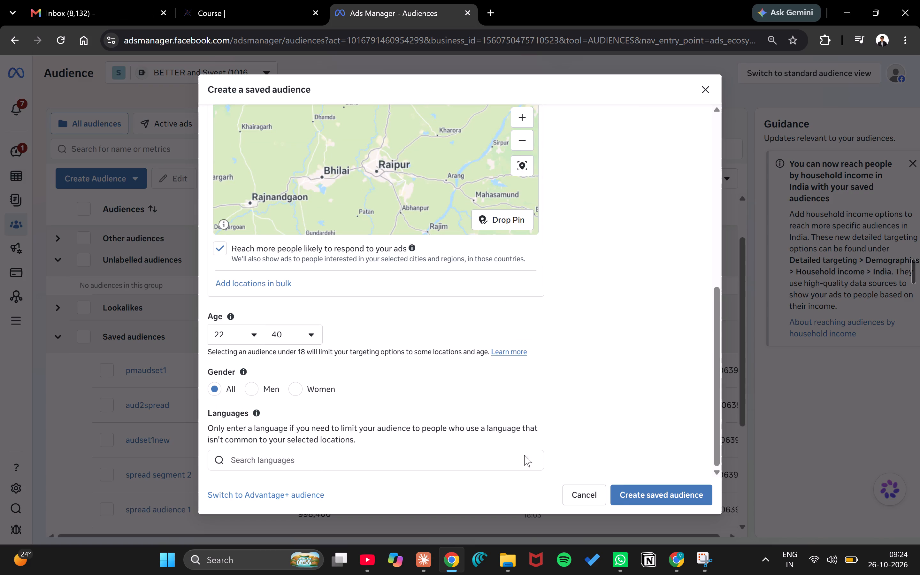
# Create the saved audience pmaudset2 with the configured settings.
pyautogui.click(626, 492)
pyautogui.scroll(-2, 640, 334)
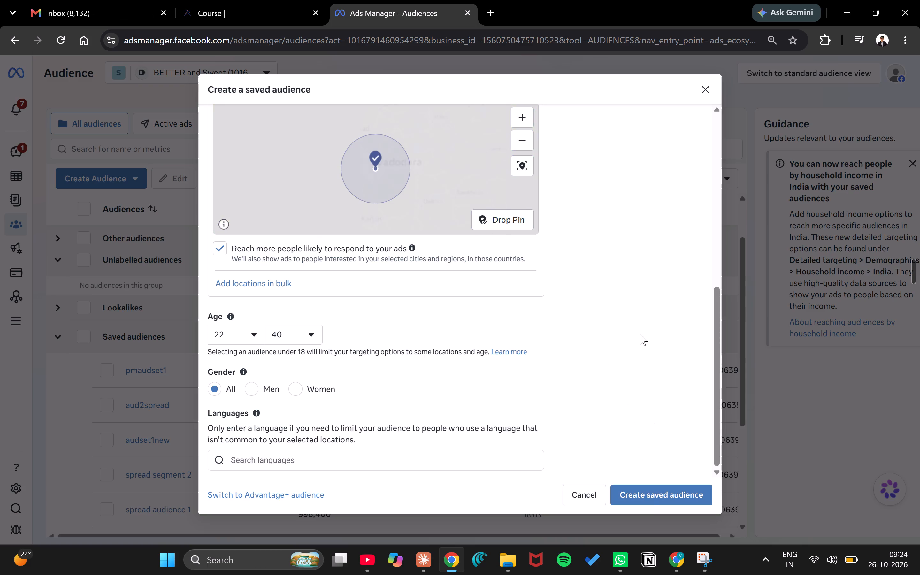
pyautogui.click(648, 491)
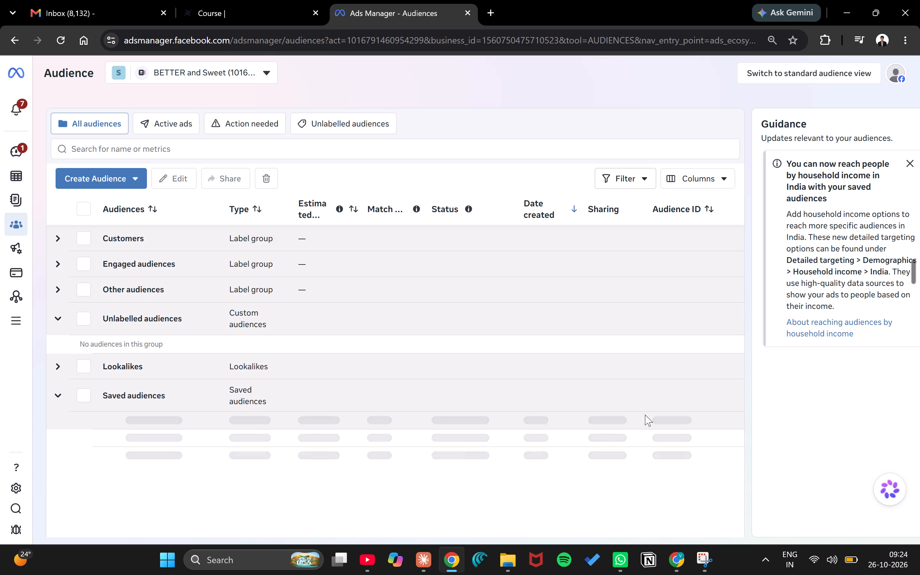
# Switch to YouTube and increase the playback speed of the wristband video by one increment.
pyautogui.click(358, 554)
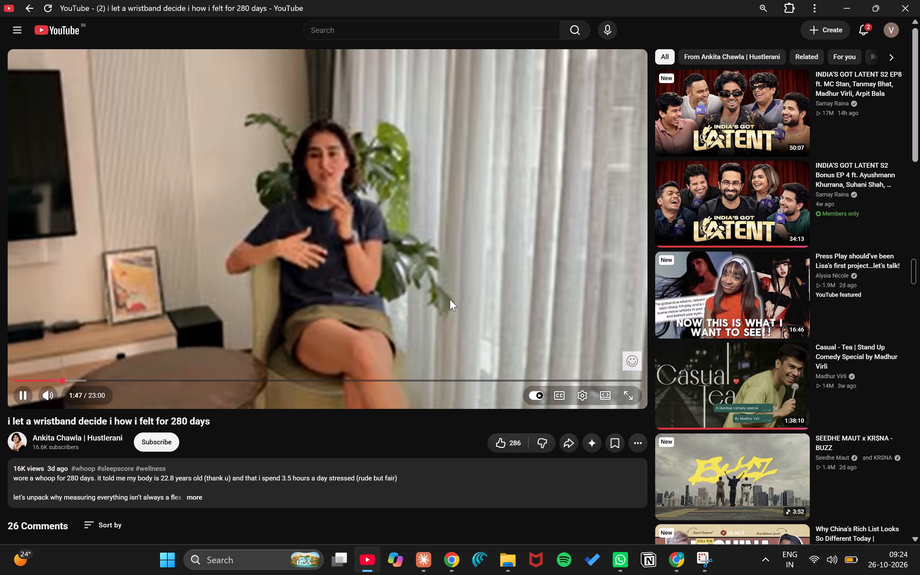
pyautogui.hotkey('shift', '>')
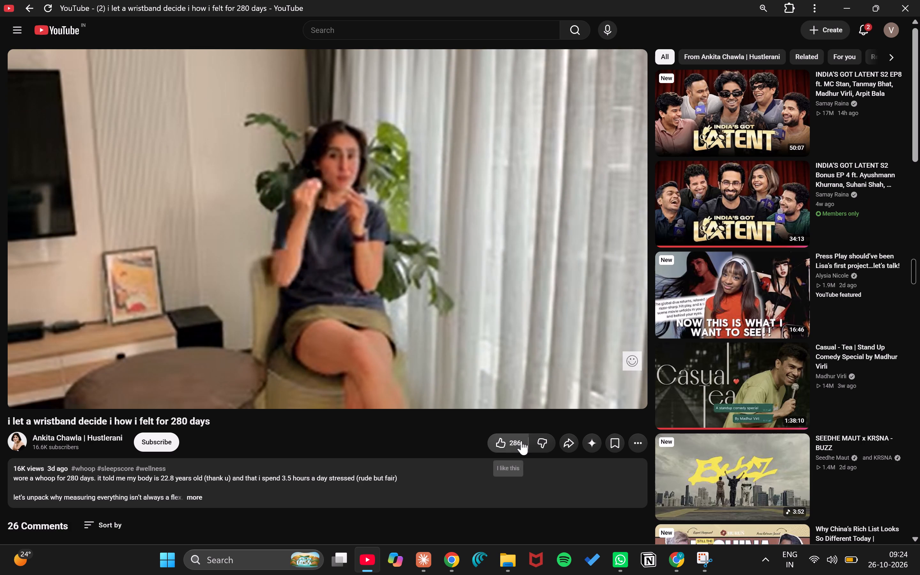
# Back in Ads Manager, edit the first-listed pmaudset2 audience and narrow its detailed targeting to people who must also match Engaged shoppers.
pyautogui.click(458, 562)
pyautogui.scroll(-1, 522, 295)
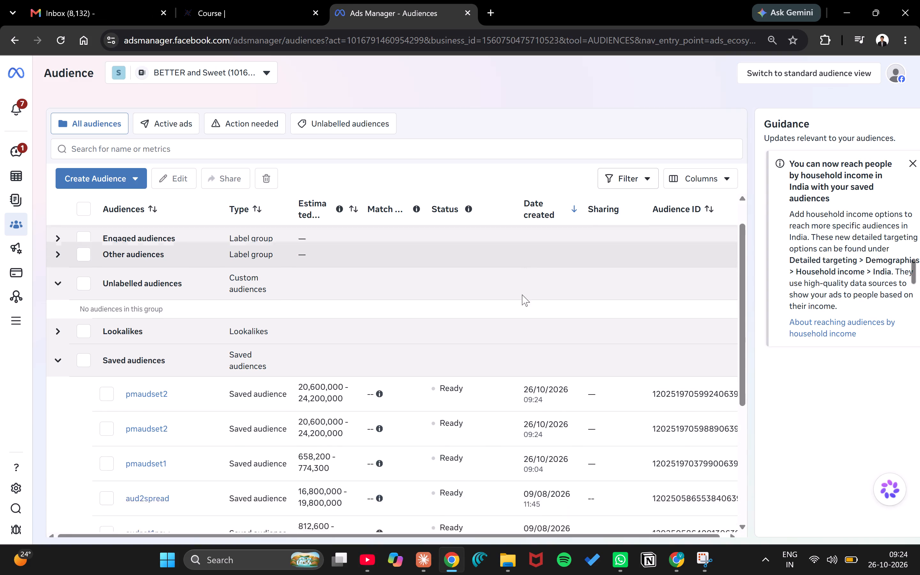
pyautogui.scroll(-1, 522, 295)
pyautogui.click(156, 338)
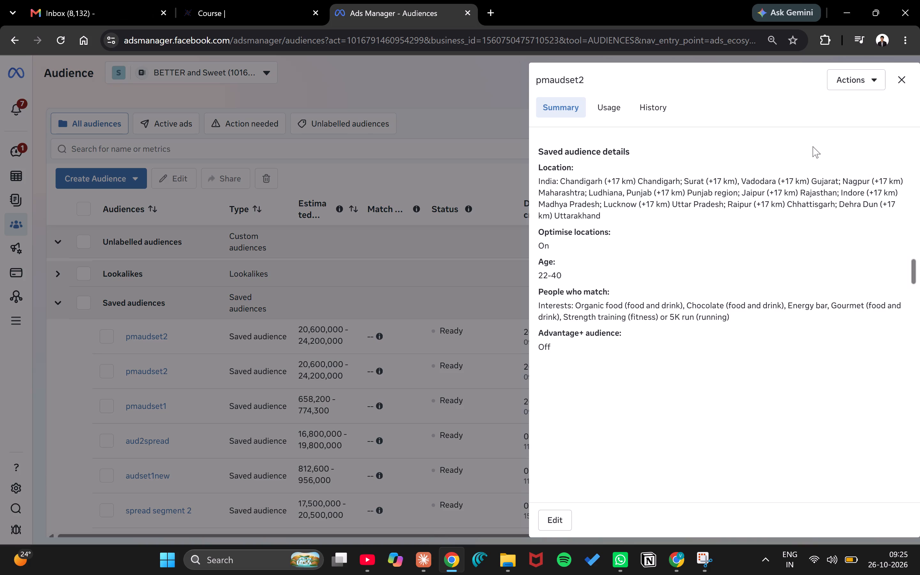
pyautogui.click(555, 522)
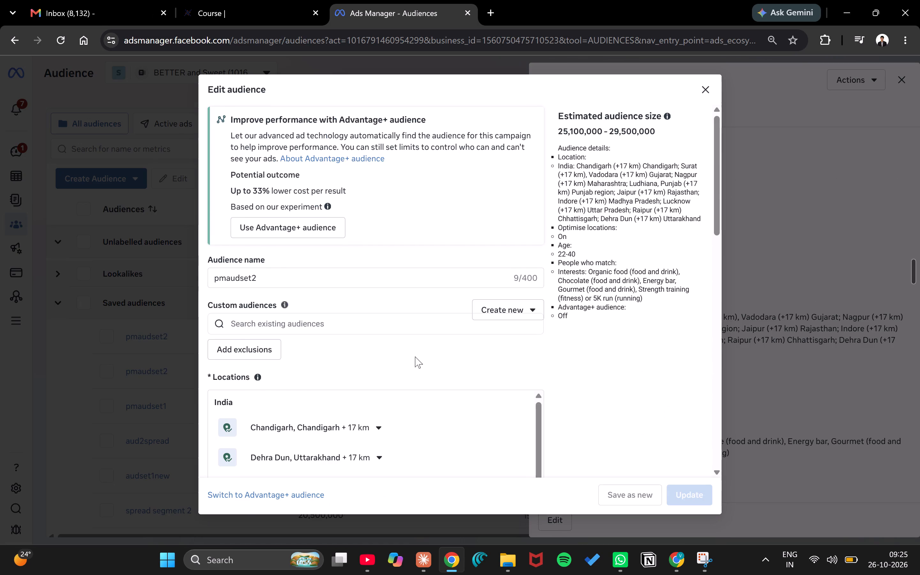
pyautogui.scroll(-10, 415, 356)
pyautogui.scroll(-3, 547, 224)
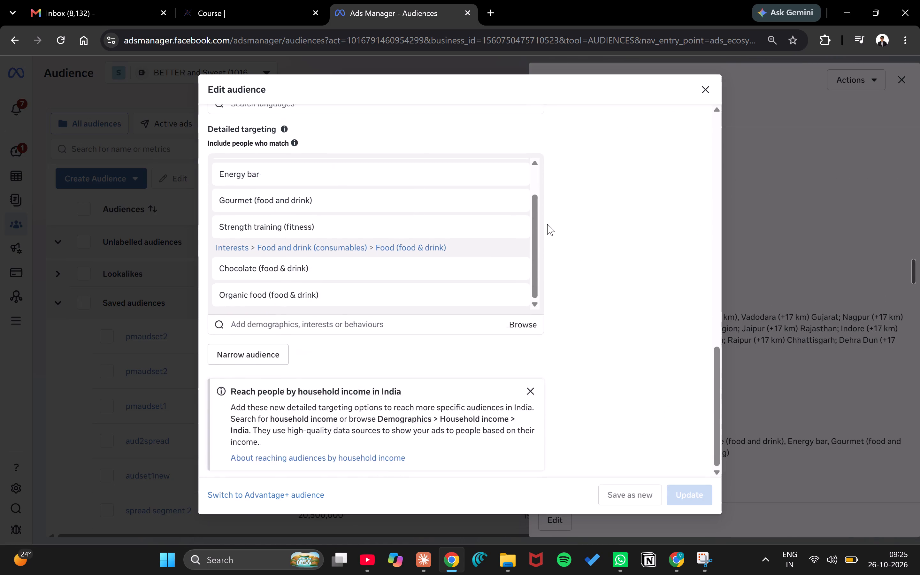
pyautogui.click(274, 351)
pyautogui.click(320, 360)
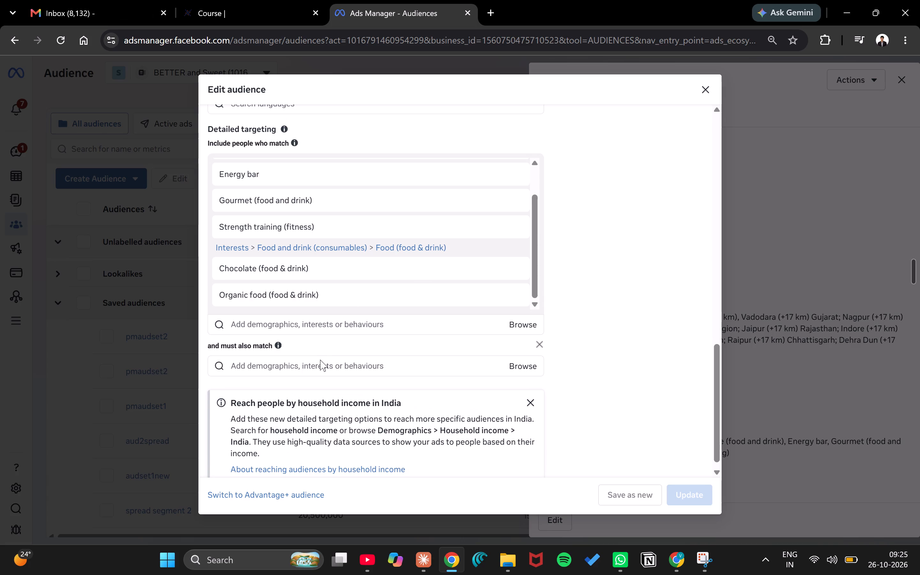
pyautogui.write('engaged shi')
pyautogui.press('BackSpace')
pyautogui.press('o')
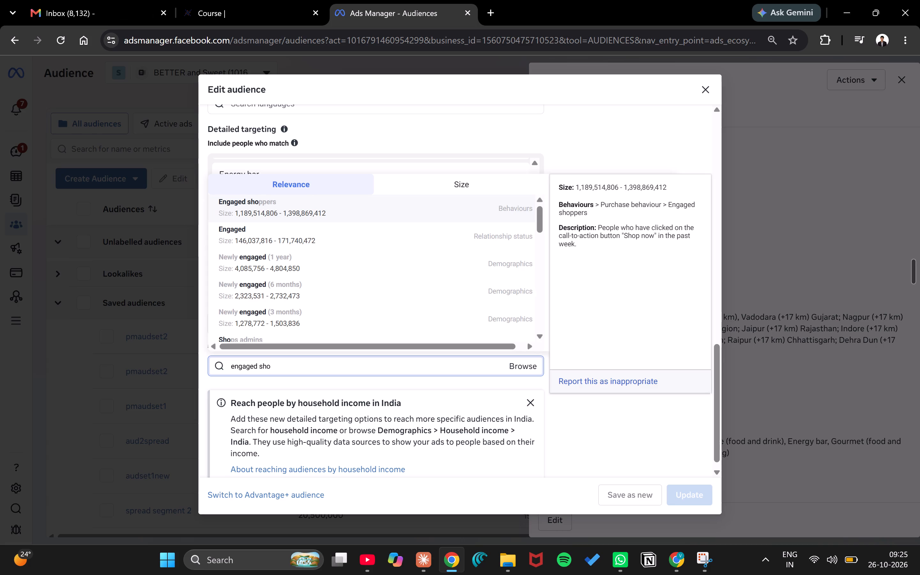
pyautogui.press('Return')
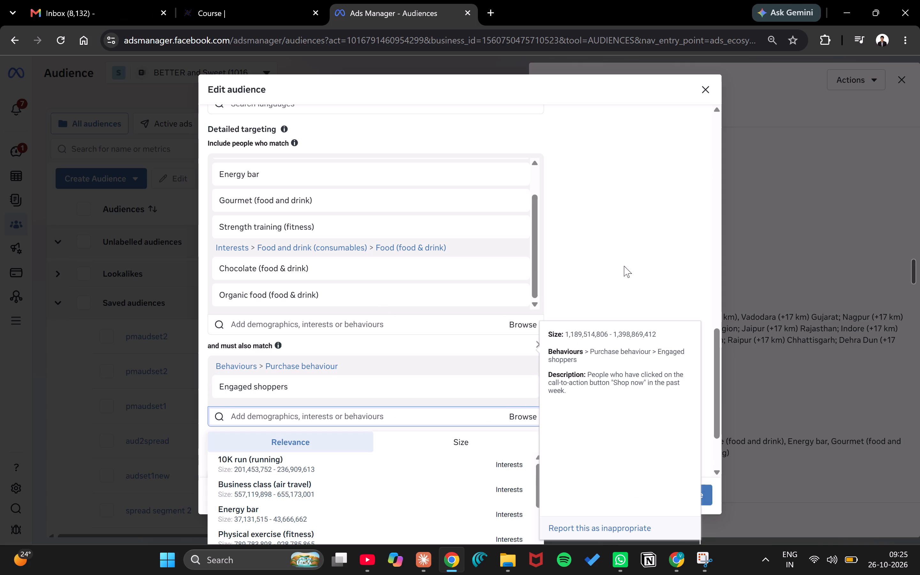
pyautogui.click(605, 268)
# Update the saved audience pmaudset2 with the narrowed targeting and confirm the update.
pyautogui.scroll(-5, 605, 268)
pyautogui.click(690, 498)
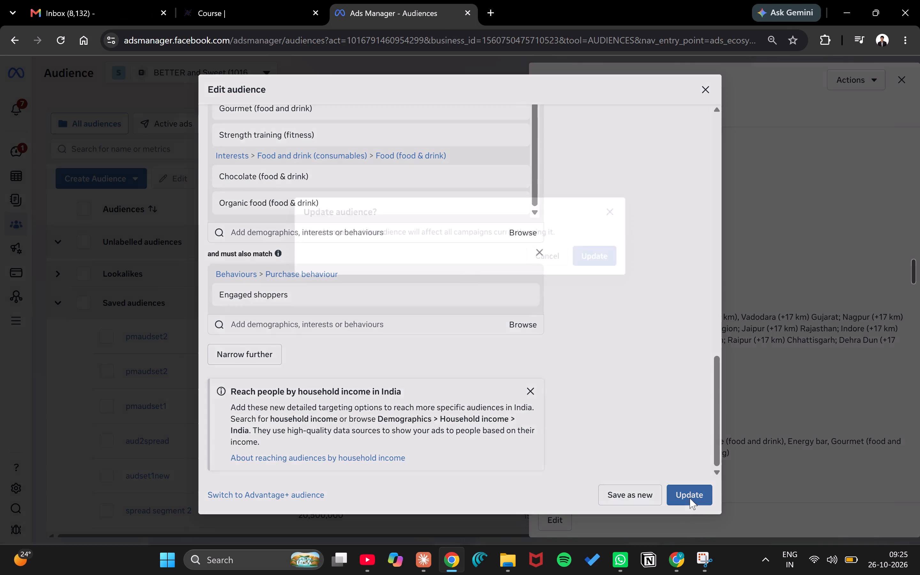
pyautogui.click(598, 250)
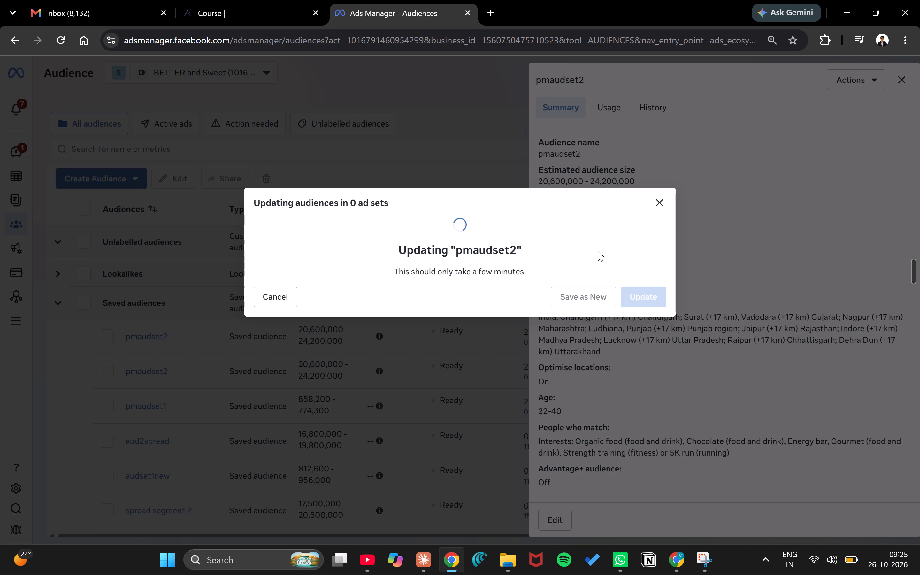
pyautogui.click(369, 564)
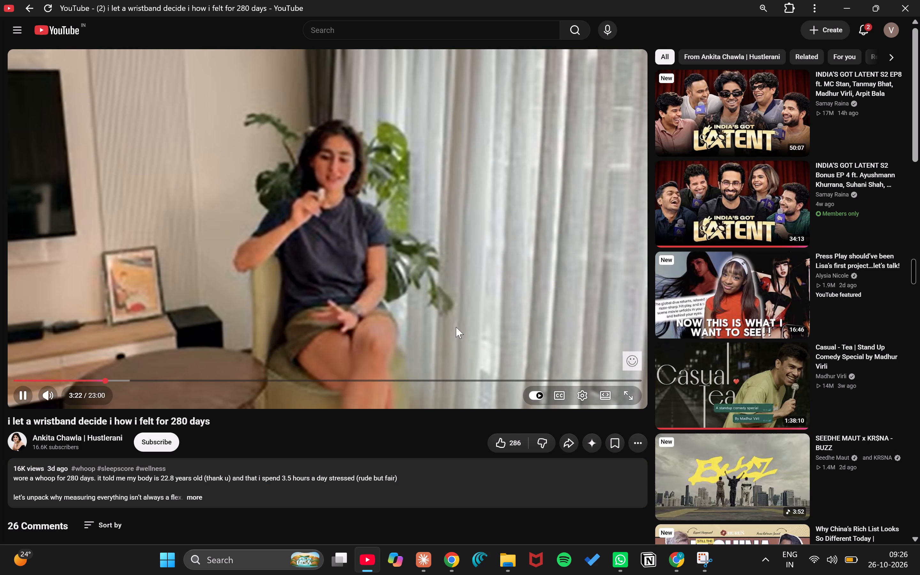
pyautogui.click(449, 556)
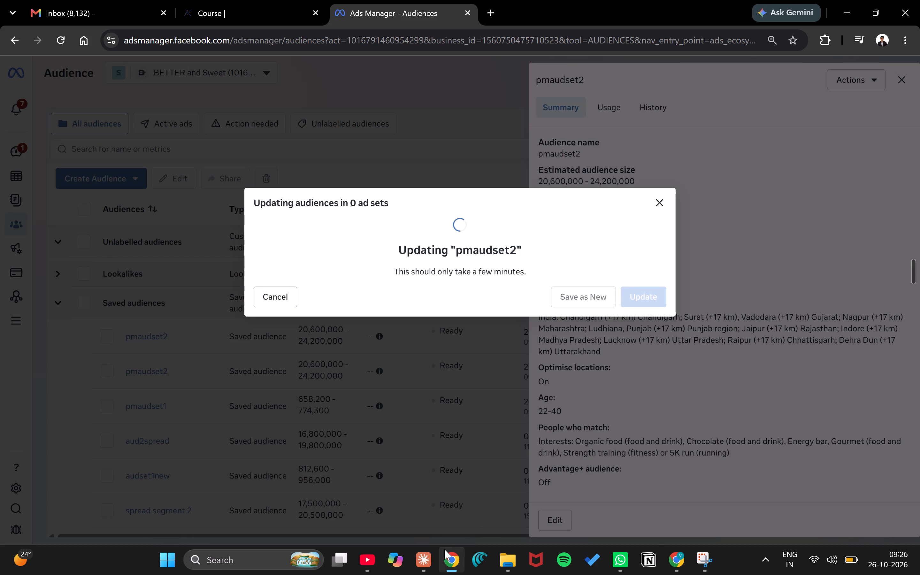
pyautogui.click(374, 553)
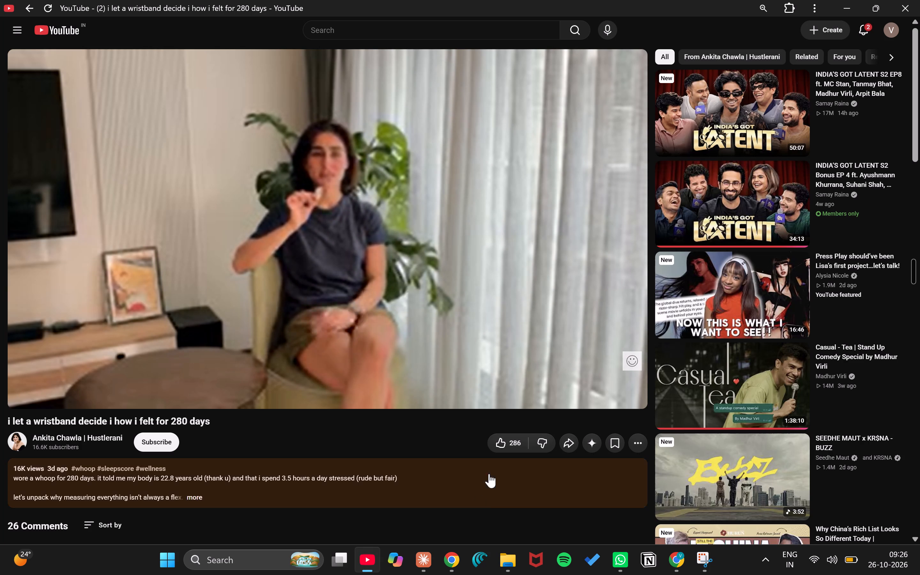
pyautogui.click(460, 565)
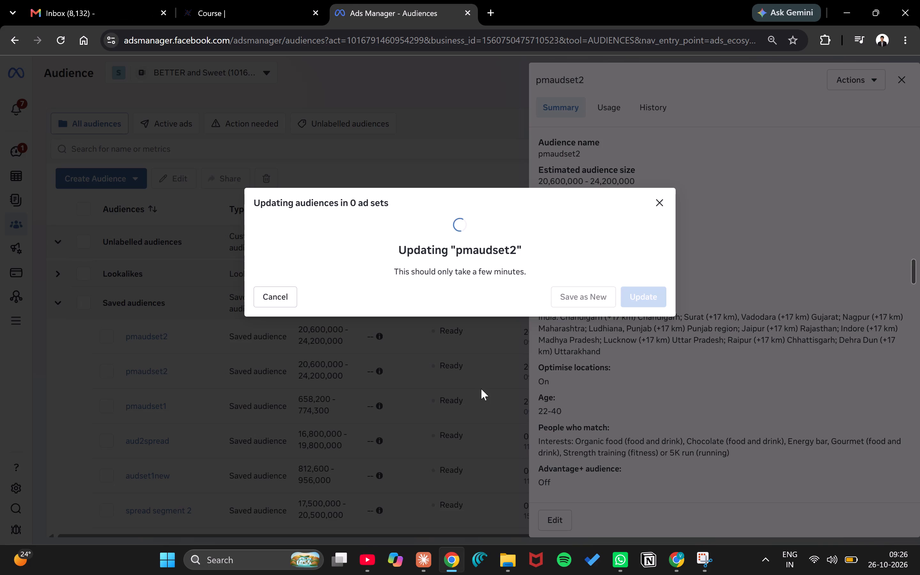